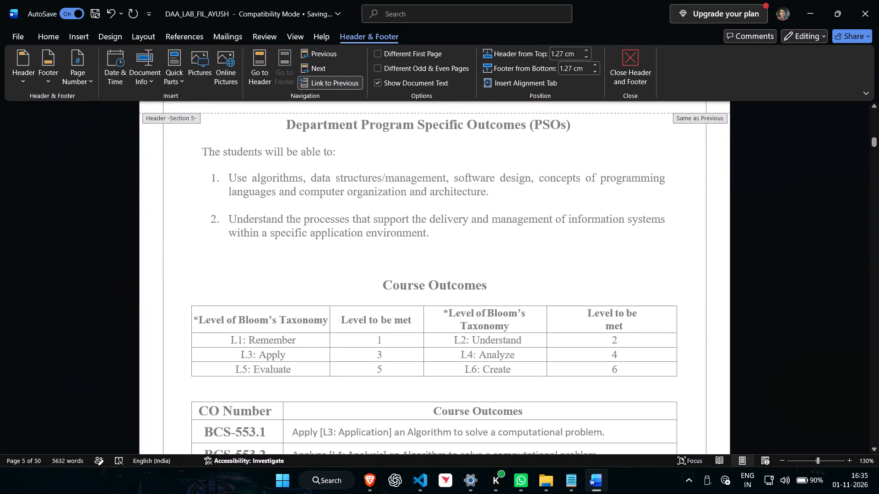
Save the document and close header and footer editing after checking the headers and footers through the INDEX page.
click(784, 192)
click(784, 192)
scroll(524, 131, down, 5)
scroll(490, 217, down, 4)
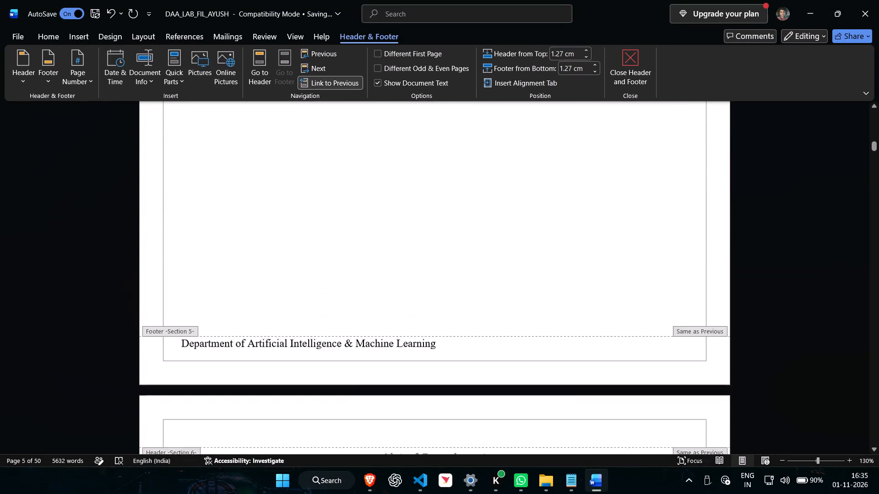
scroll(490, 217, down, 1)
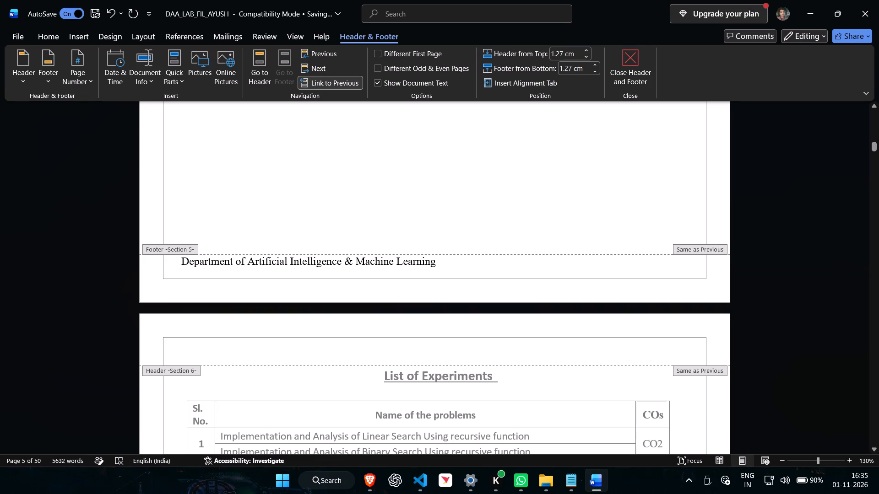
scroll(155, 247, down, 13)
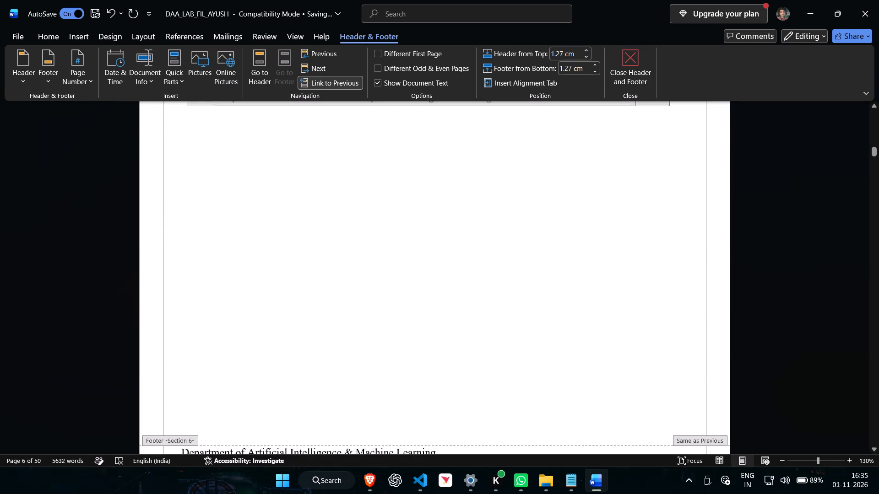
scroll(155, 247, down, 4)
click(73, 241)
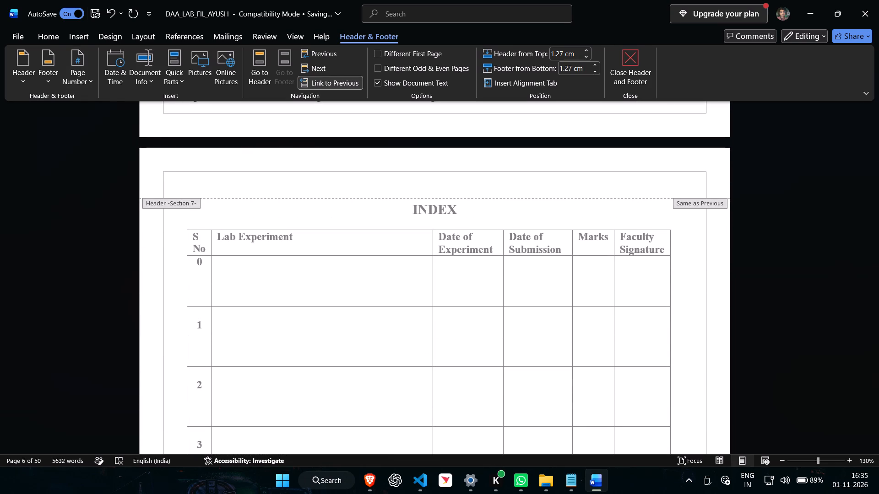
click(92, 12)
scroll(46, 227, down, 4)
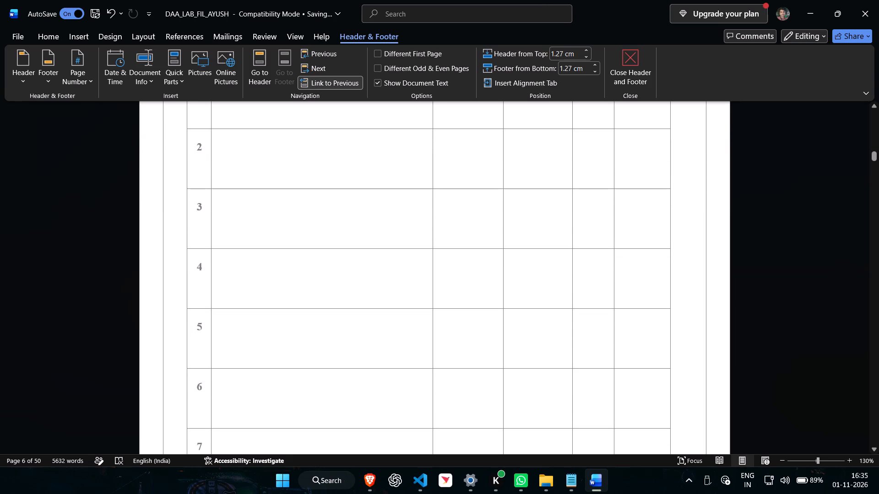
key(Escape)
Replace "LAB" with "Experiment" in the LAB-1 heading above the recursive Linear Search section.
scroll(156, 245, down, 10)
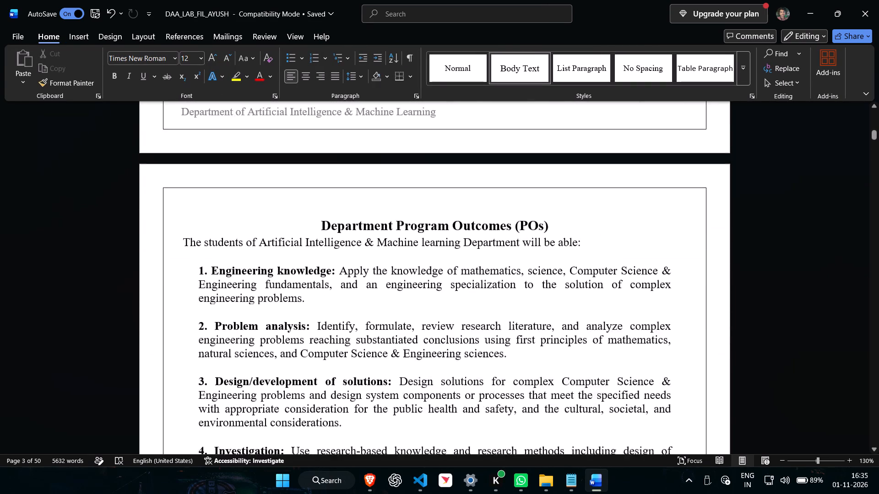
scroll(157, 245, down, 12)
scroll(400, 272, down, 5)
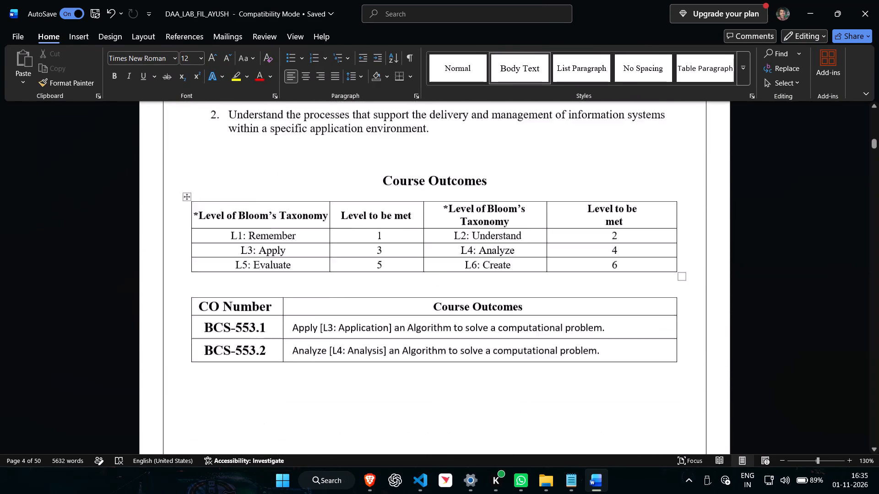
scroll(400, 272, down, 13)
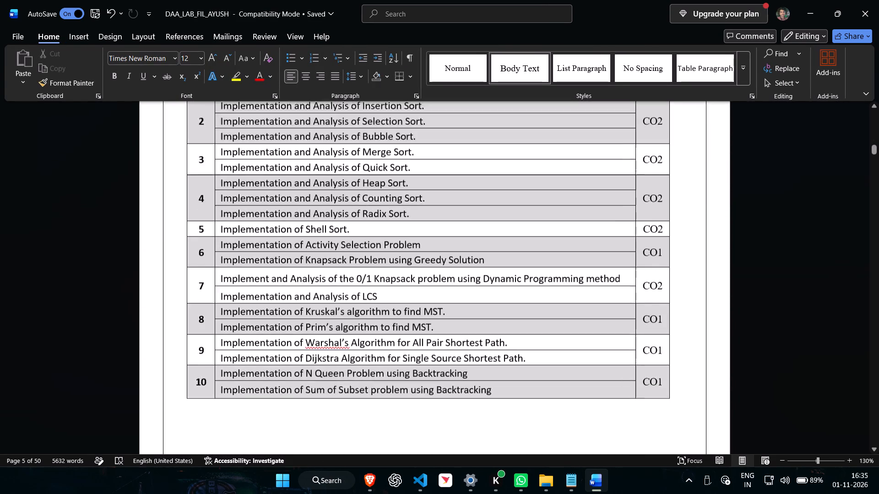
scroll(400, 272, up, 3)
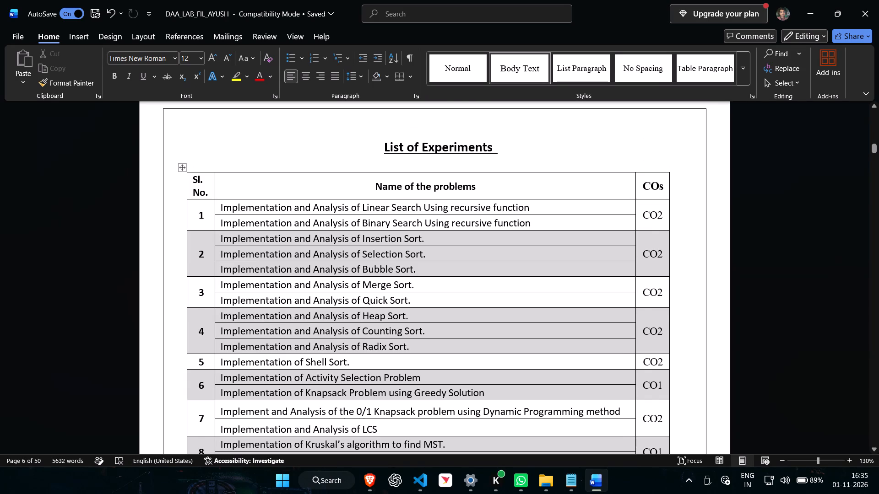
scroll(428, 182, down, 20)
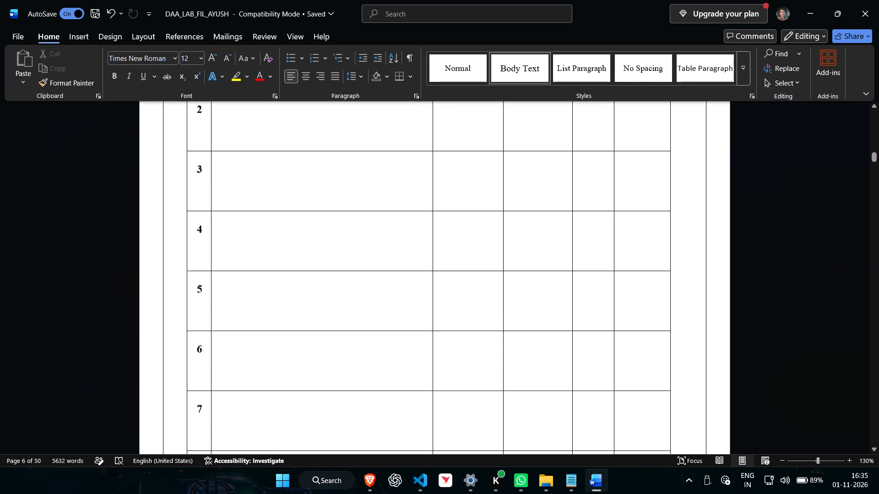
scroll(428, 182, down, 9)
click(449, 123)
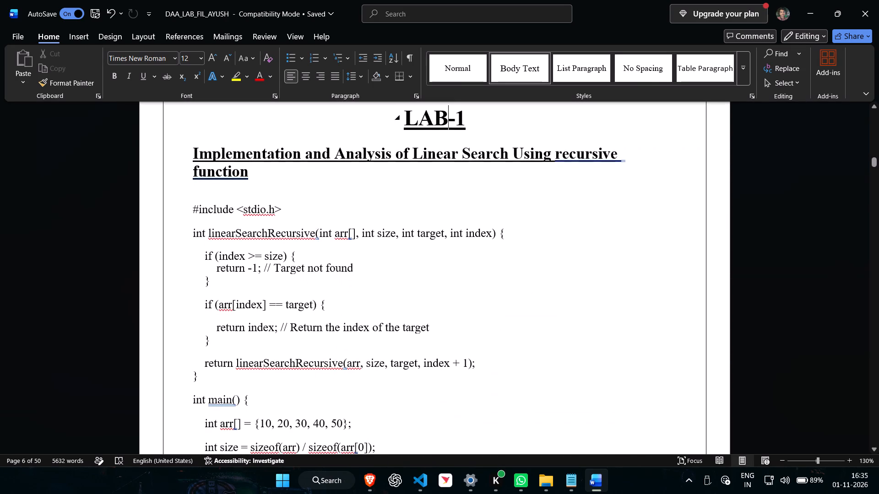
key(ctrl+BackSpace)
text(Experiment)
Replace "LAB" with "Experiment" in the LAB-2 heading above the Insertion Sort section.
scroll(476, 129, down, 3)
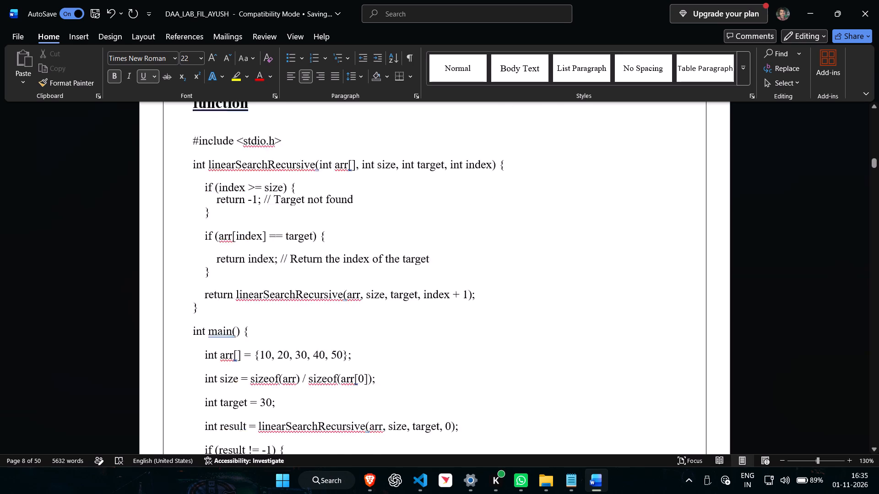
scroll(478, 138, down, 16)
scroll(478, 156, down, 7)
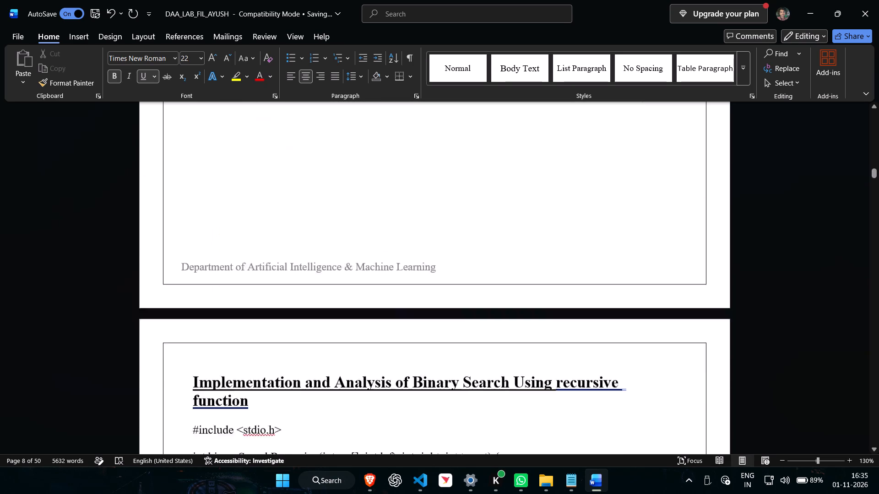
scroll(478, 156, down, 19)
scroll(478, 156, down, 2)
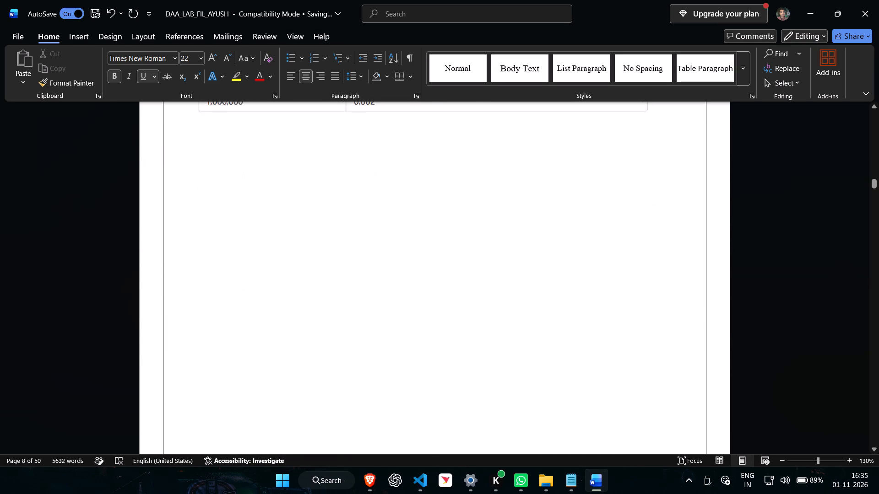
scroll(478, 156, down, 1)
scroll(478, 156, up, 7)
scroll(456, 238, down, 9)
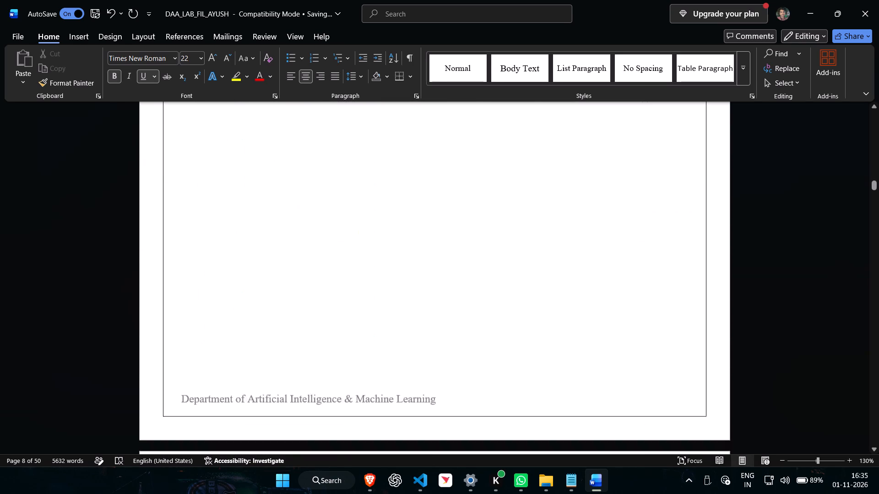
scroll(456, 238, down, 5)
click(448, 227)
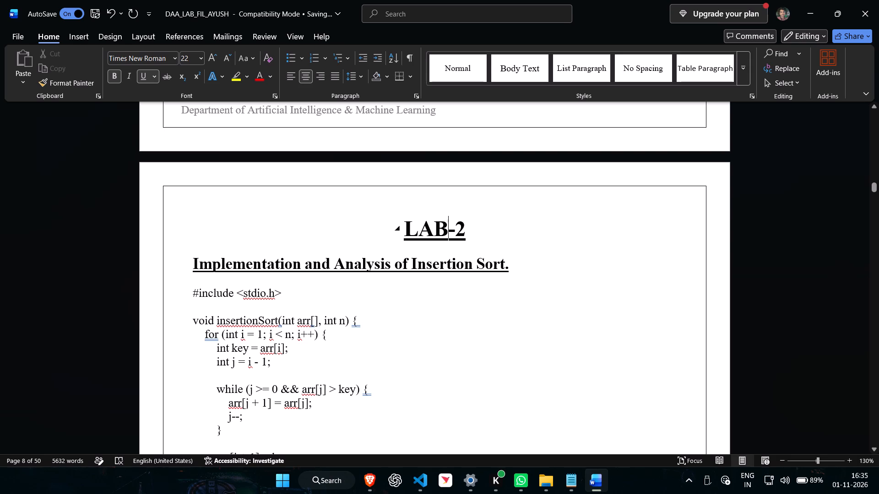
key(ctrl+BackSpace)
text(Experiment)
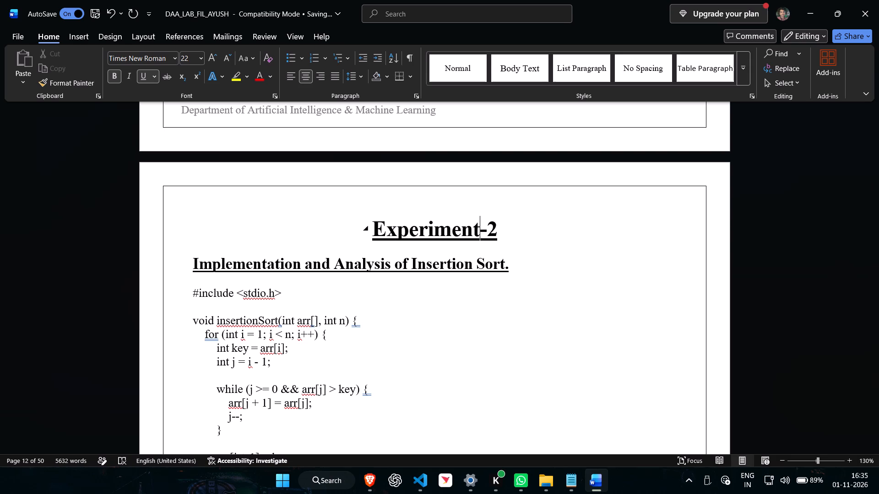
Copy the word "Experiment" from the second heading and paste it in place of "LAB" in the LAB-3 heading above Merge Sort.
key(ctrl+shift+Left)
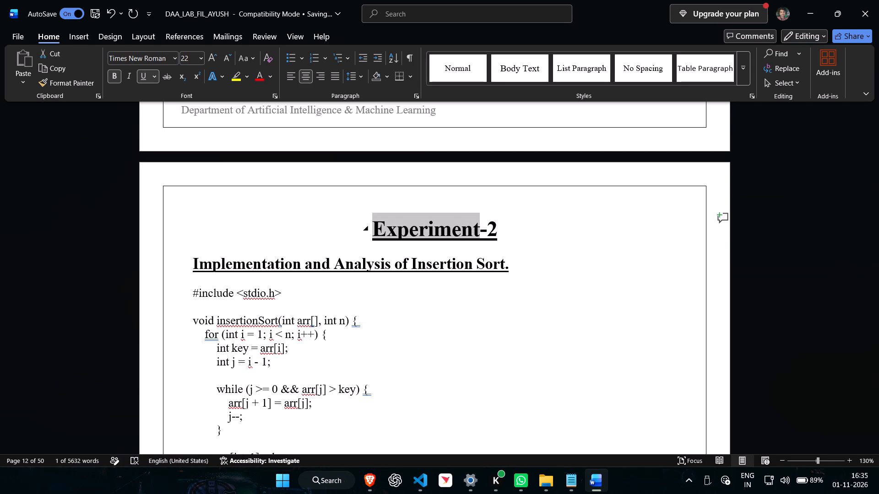
key(ctrl+c)
scroll(460, 230, down, 13)
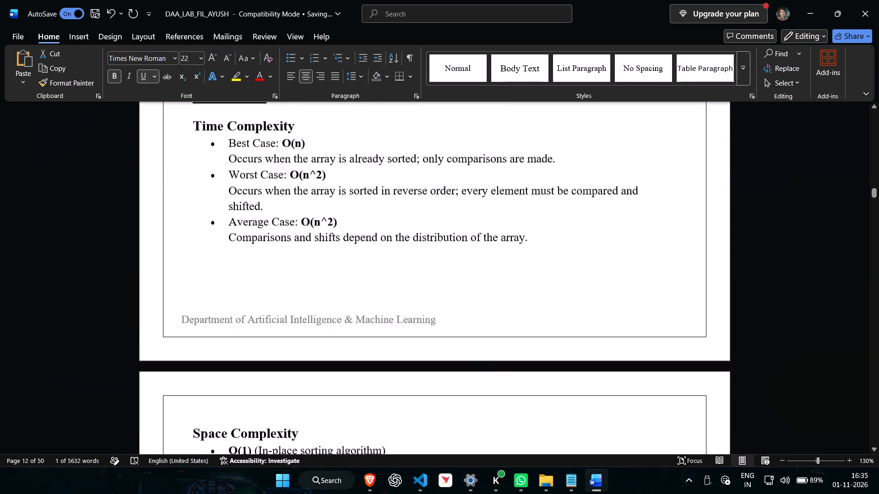
scroll(460, 231, down, 20)
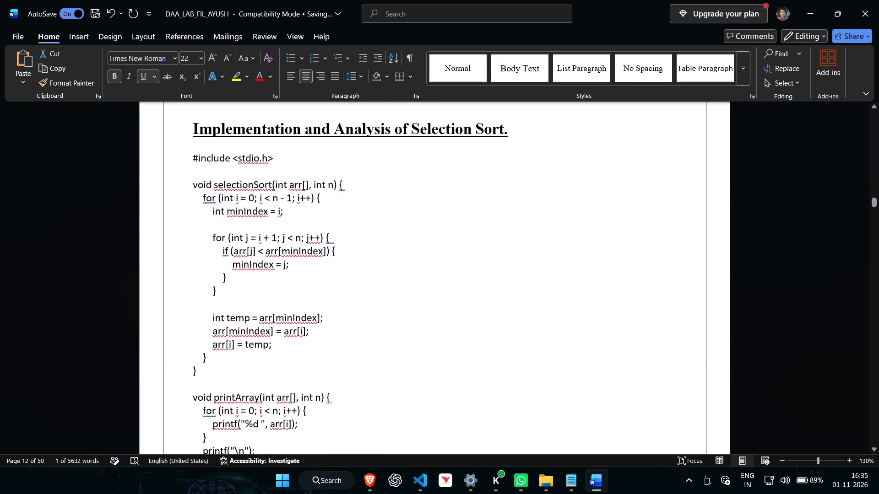
scroll(460, 231, down, 20)
scroll(460, 231, down, 4)
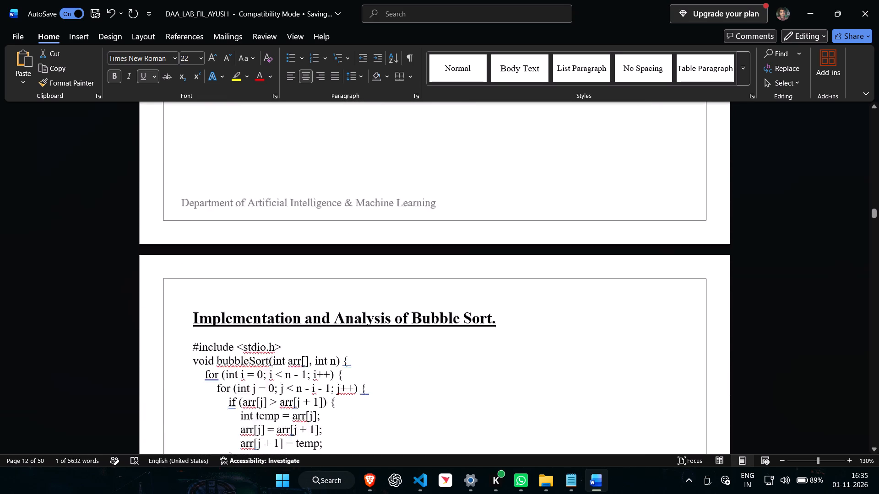
scroll(460, 231, down, 11)
scroll(460, 231, down, 10)
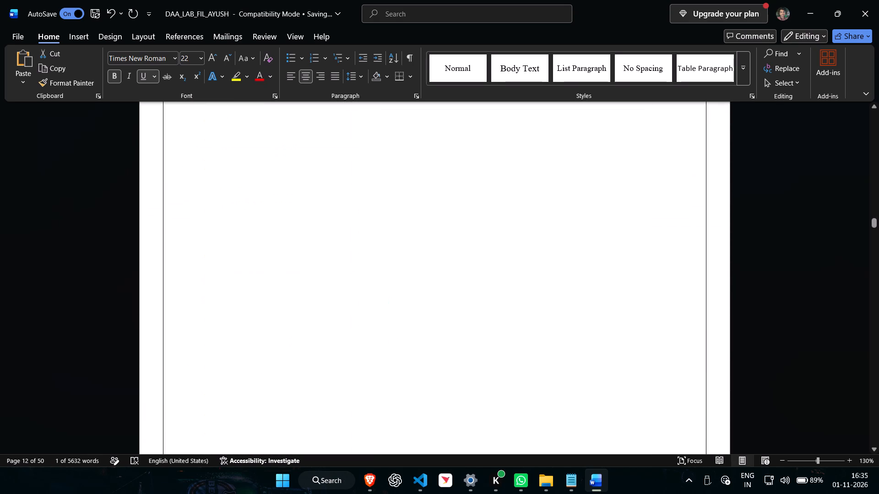
scroll(460, 231, down, 9)
scroll(460, 231, up, 1)
click(465, 188)
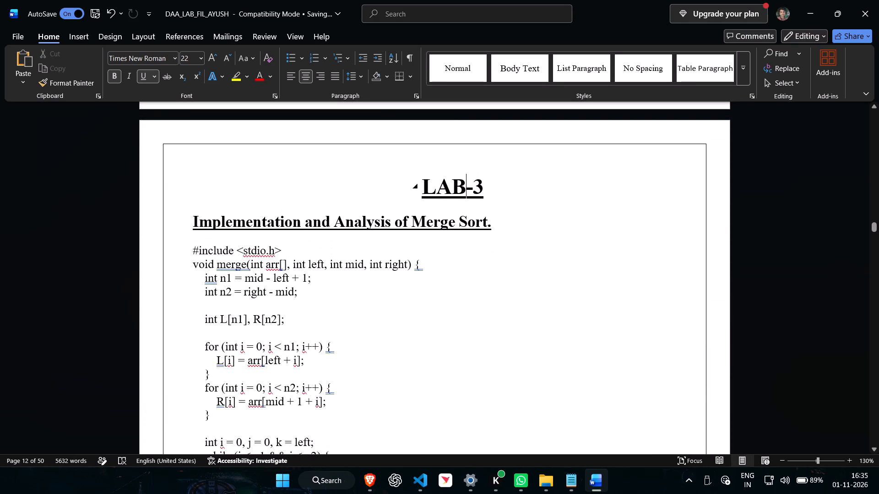
key(ctrl+BackSpace)
key(ctrl+v)
Replace "LAB" with the copied word "Experiment" in the LAB-4 heading above the Heap Sort section.
scroll(482, 203, down, 7)
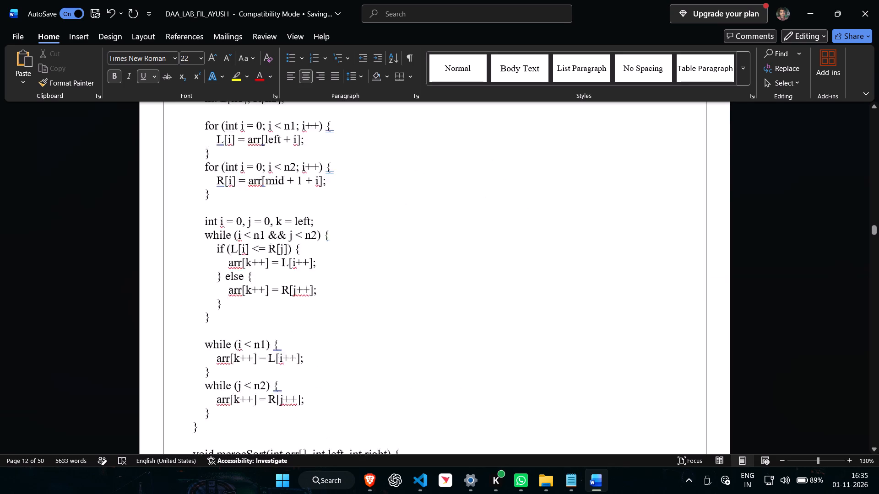
scroll(490, 279, down, 7)
scroll(483, 286, down, 20)
scroll(483, 286, down, 1)
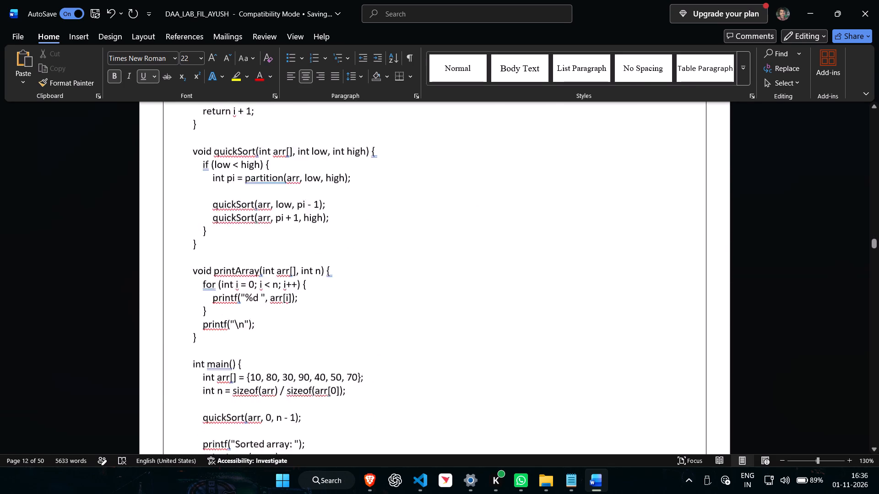
scroll(483, 286, down, 20)
scroll(483, 286, down, 3)
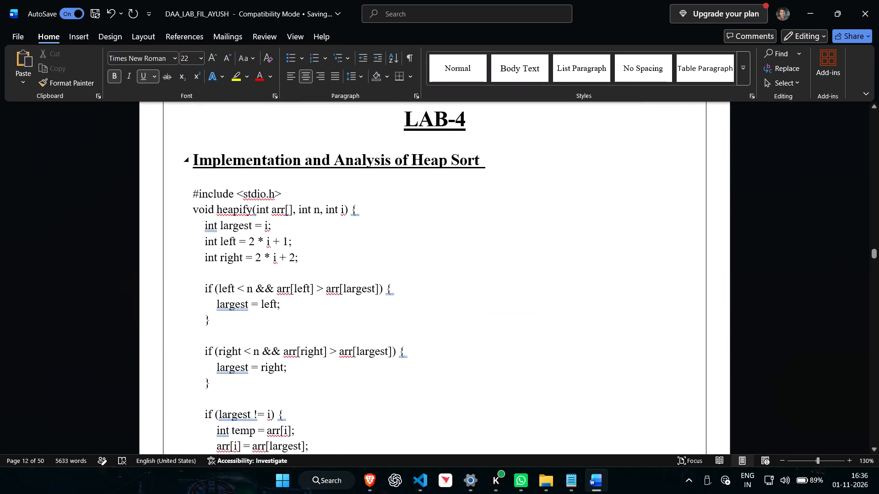
click(442, 124)
key(ctrl+BackSpace)
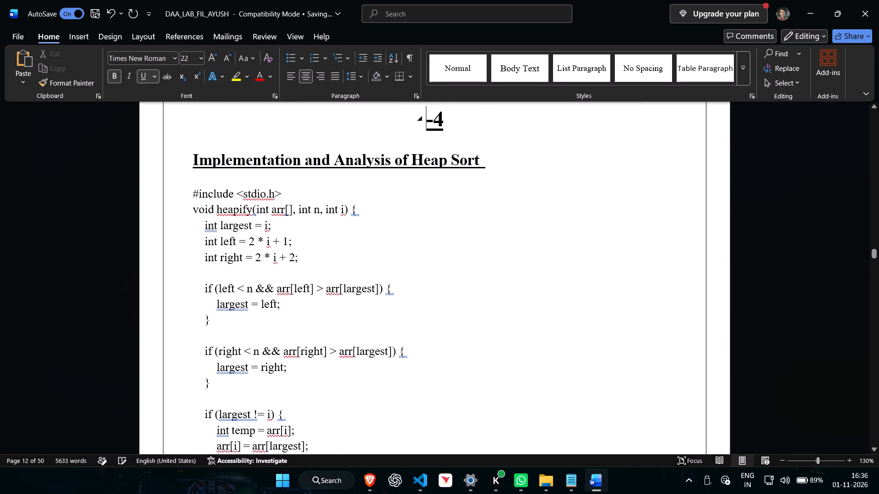
key(ctrl+v)
Replace "LAB" with the copied word "Experiment" in the LAB-5 heading above the Shell Sort section.
scroll(455, 128, down, 15)
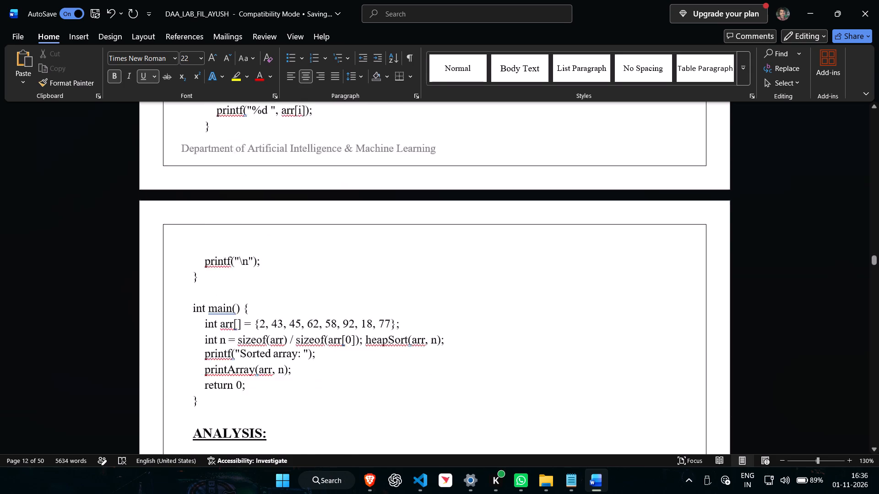
scroll(486, 206, down, 19)
scroll(471, 220, down, 3)
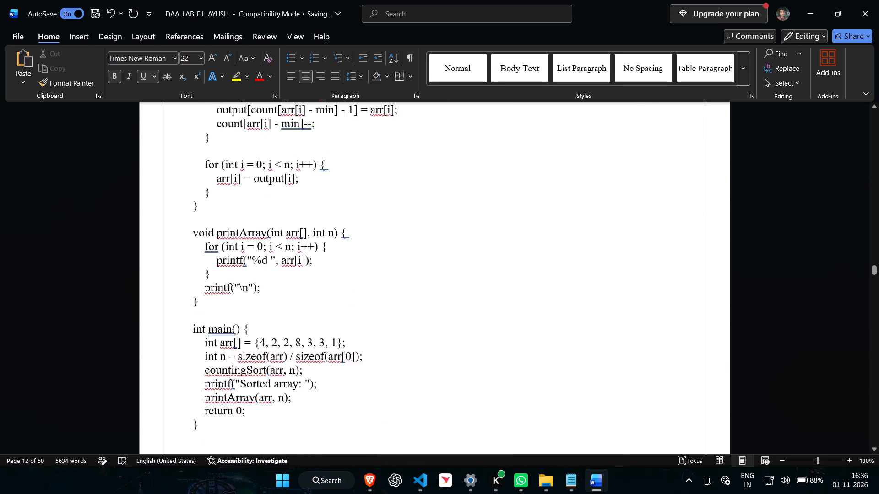
scroll(471, 220, down, 18)
scroll(471, 220, down, 5)
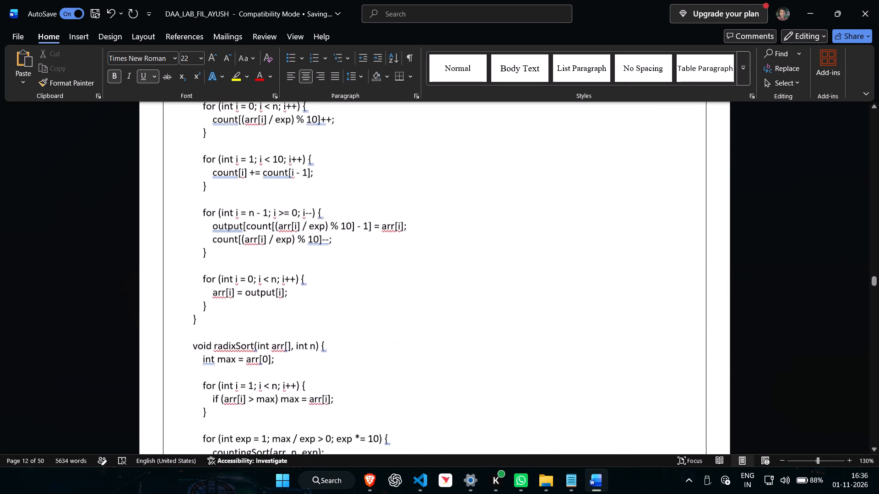
scroll(471, 220, down, 20)
scroll(471, 220, down, 4)
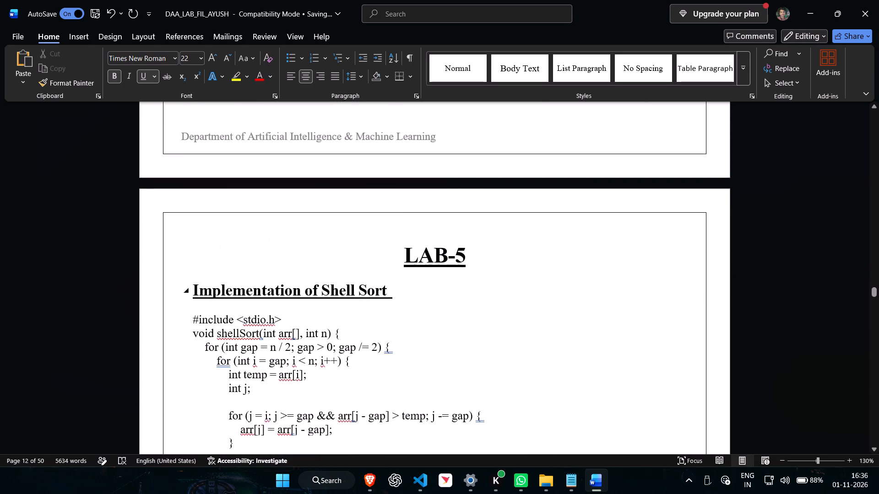
click(449, 204)
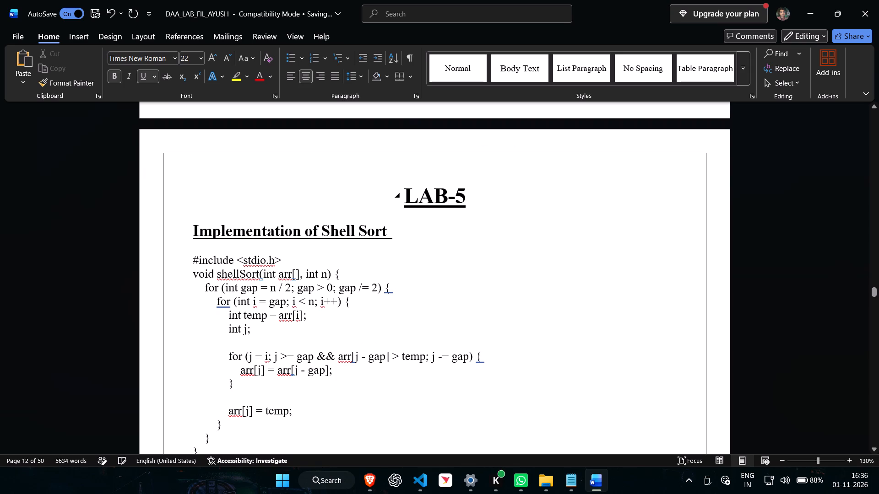
key(ctrl+BackSpace)
key(ctrl+v)
scroll(450, 217, down, 6)
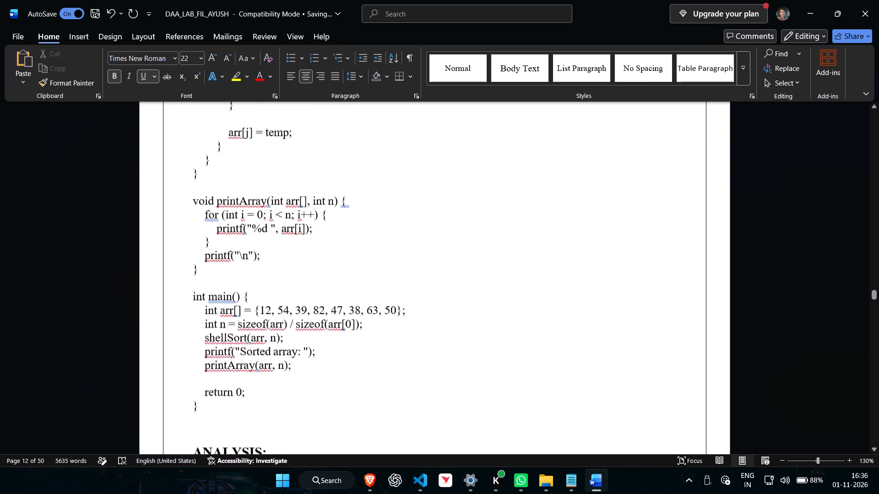
Remove the extra space before the hyphen in the Experiment-5 heading above Shell Sort.
scroll(450, 220, down, 1)
scroll(450, 220, up, 10)
key(BackSpace)
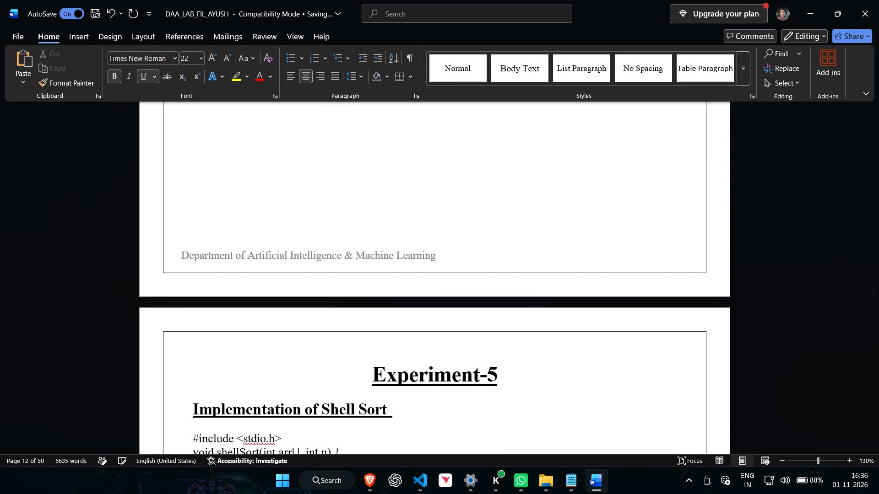
Replace "LAB" with the copied word "Experiment" in the LAB-6 heading above Activity Selection Problem, leaving no space before the hyphen.
scroll(451, 219, down, 20)
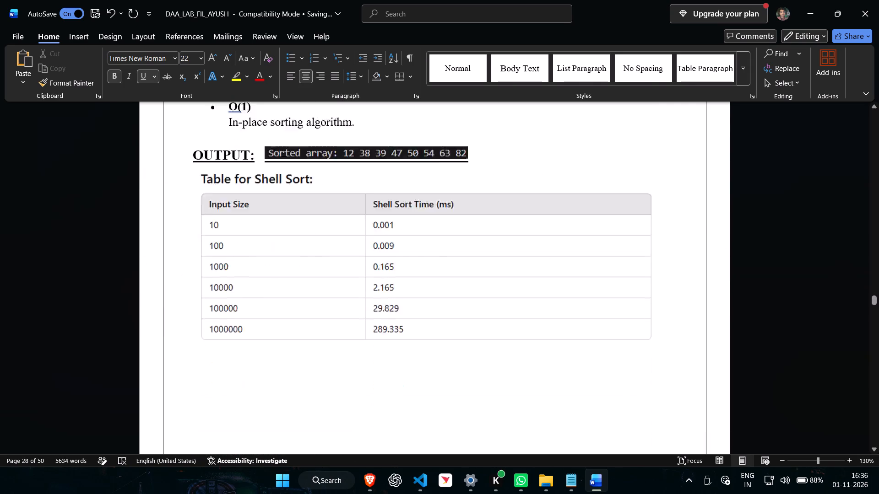
scroll(452, 223, down, 13)
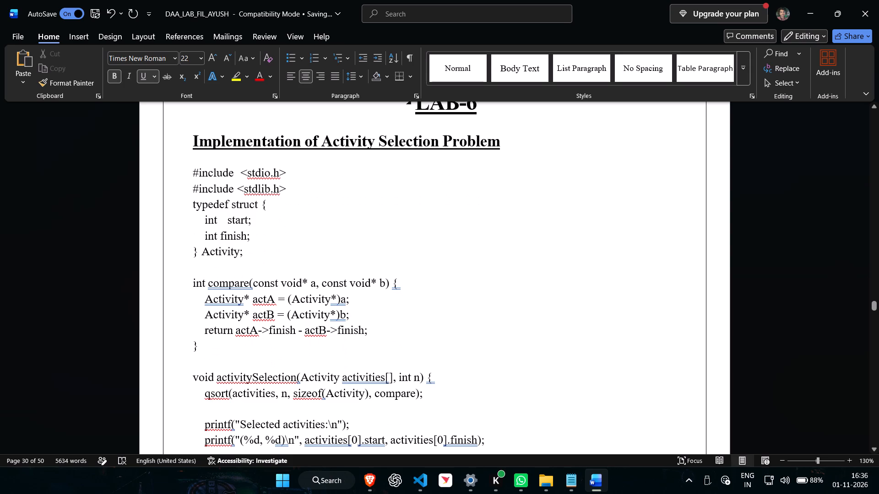
click(457, 112)
key(ctrl+BackSpace)
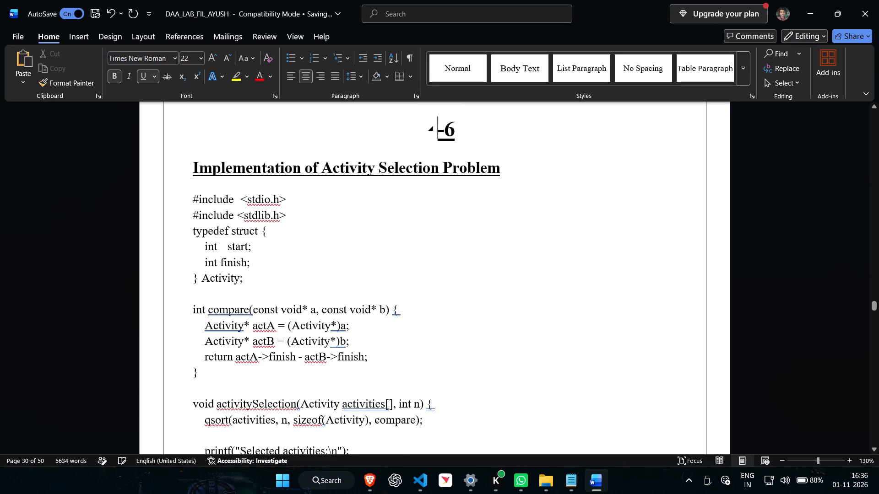
key(ctrl+v)
key(BackSpace)
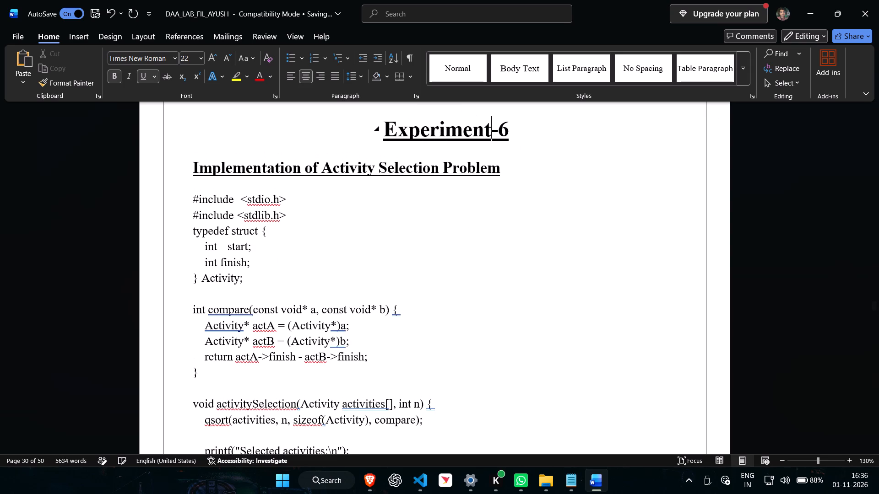
Replace "LAB" with the copied word "Experiment" in the LAB-7 heading above the 0/1 Knapsack section, without a space before the hyphen.
scroll(485, 143, down, 16)
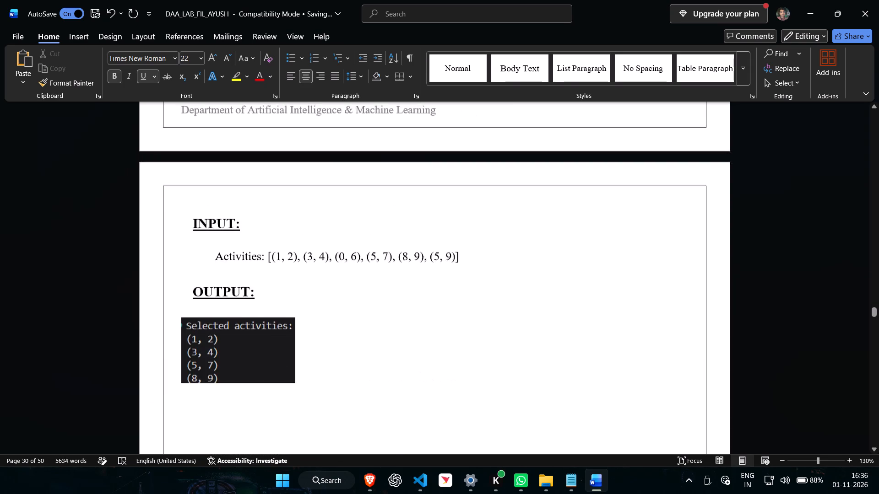
scroll(485, 145, down, 20)
scroll(485, 145, down, 8)
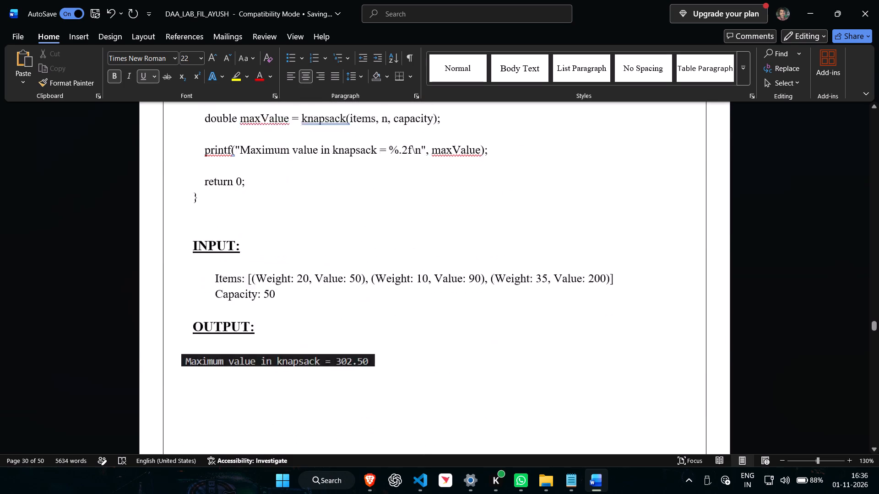
scroll(485, 145, down, 13)
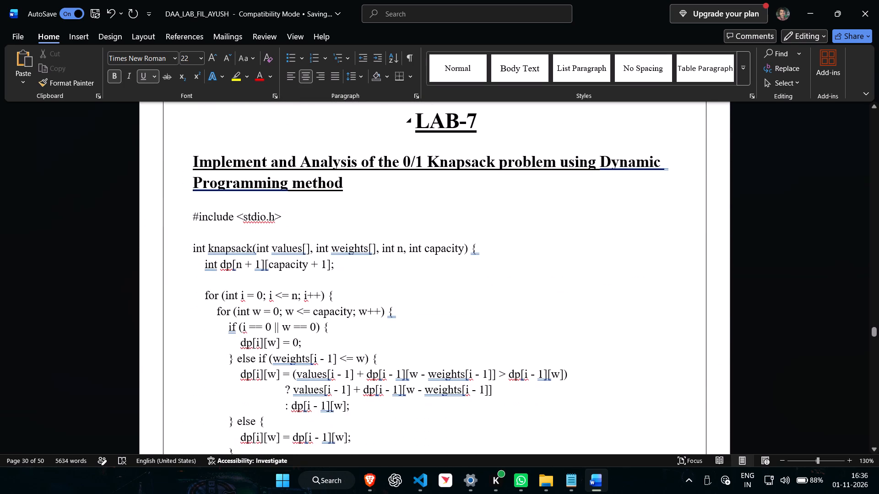
click(461, 118)
key(ctrl+BackSpace)
key(ctrl+v)
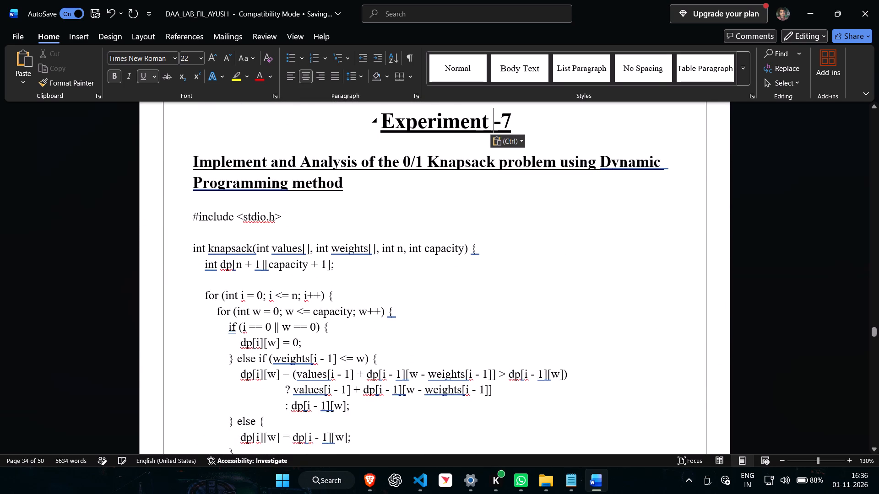
key(BackSpace)
Replace "LAB" with the copied word "Experiment" in the LAB-8 heading above Kruskal's algorithm, without a space before the hyphen.
scroll(456, 154, down, 18)
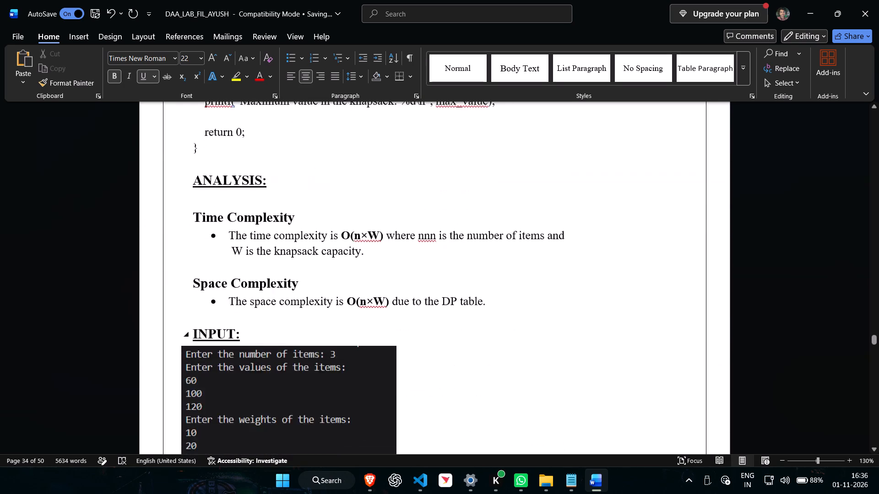
scroll(468, 183, down, 7)
scroll(468, 183, down, 18)
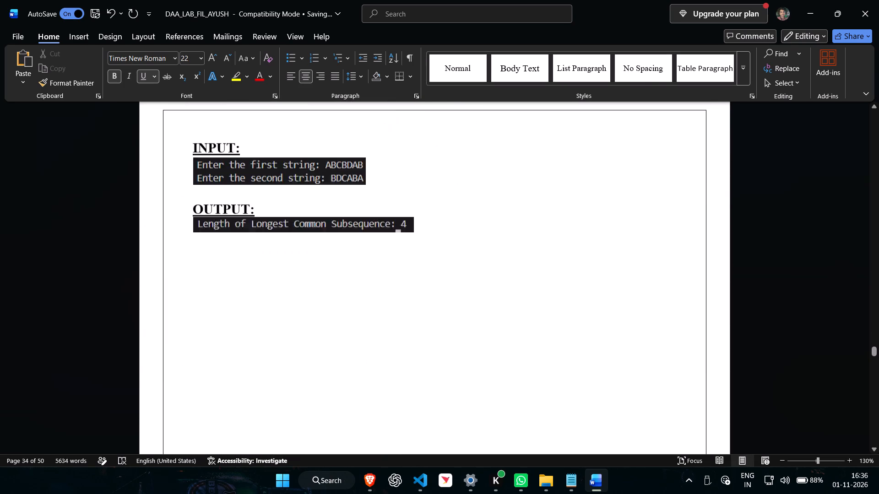
scroll(468, 183, down, 12)
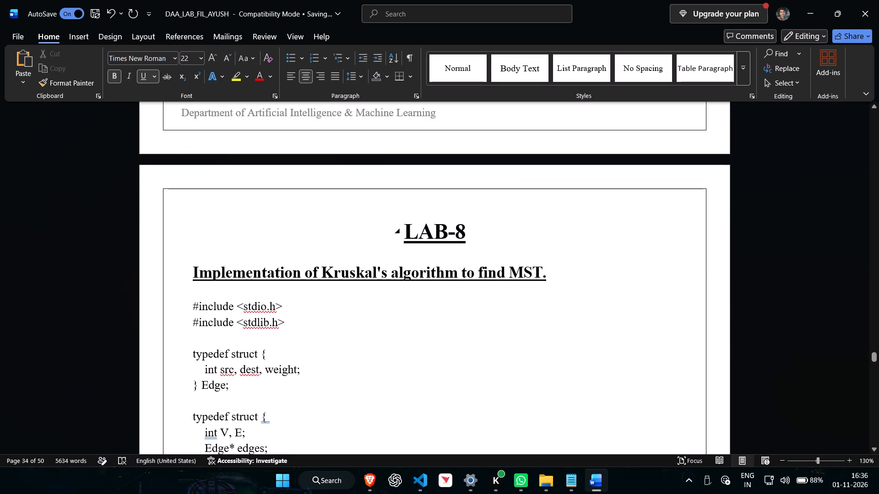
click(450, 237)
key(ctrl+BackSpace)
key(ctrl+v)
key(BackSpace)
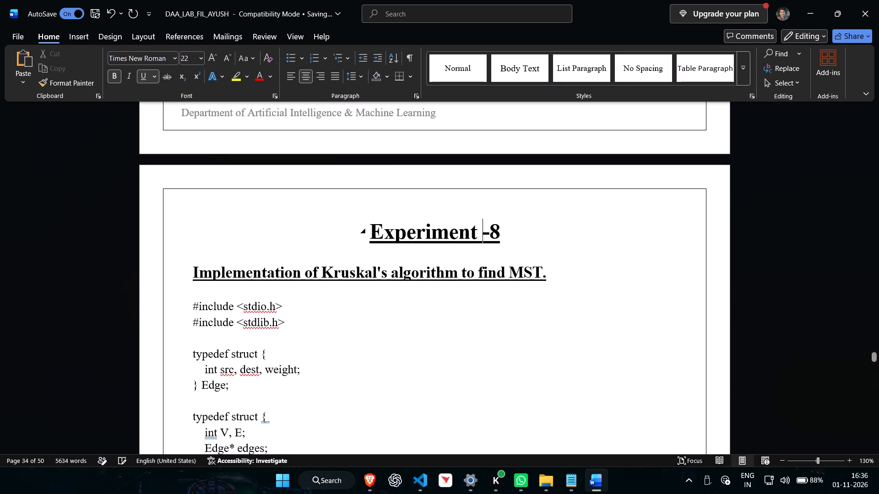
Replace "LAB" with the copied word "Experiment" in the LAB-9 heading above Warshal's Algorithm, without a space before the hyphen.
scroll(449, 239, down, 20)
scroll(449, 239, down, 4)
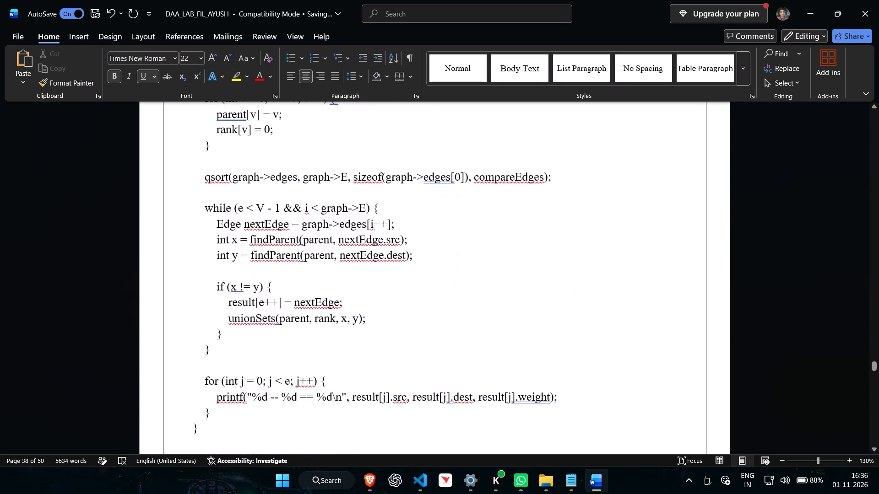
scroll(456, 252, down, 20)
scroll(456, 252, down, 2)
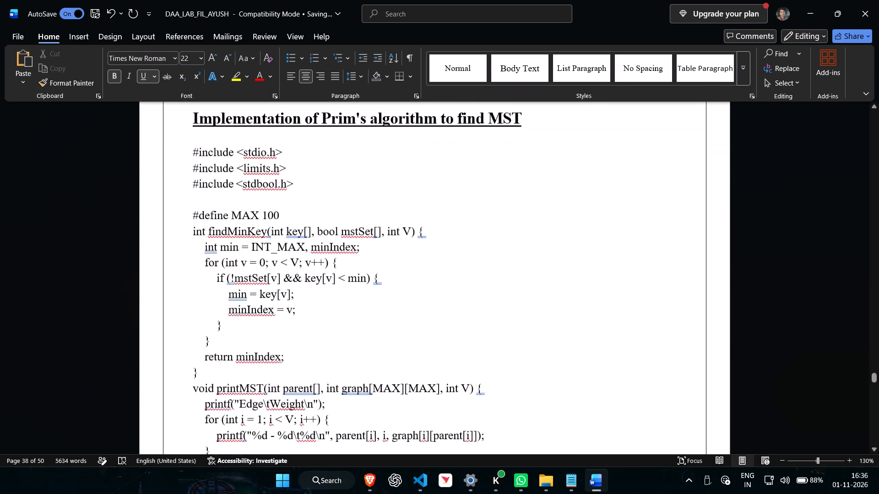
scroll(456, 252, down, 4)
scroll(456, 253, down, 20)
scroll(456, 253, down, 1)
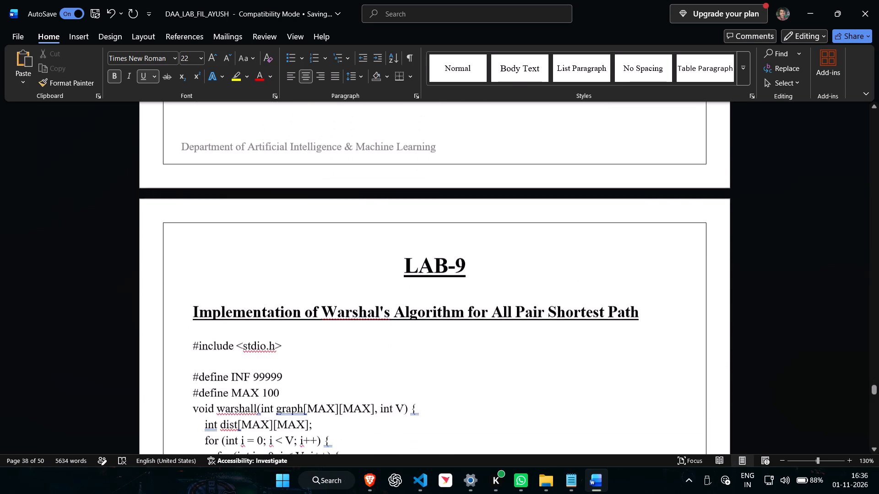
click(450, 241)
key(ctrl+BackSpace)
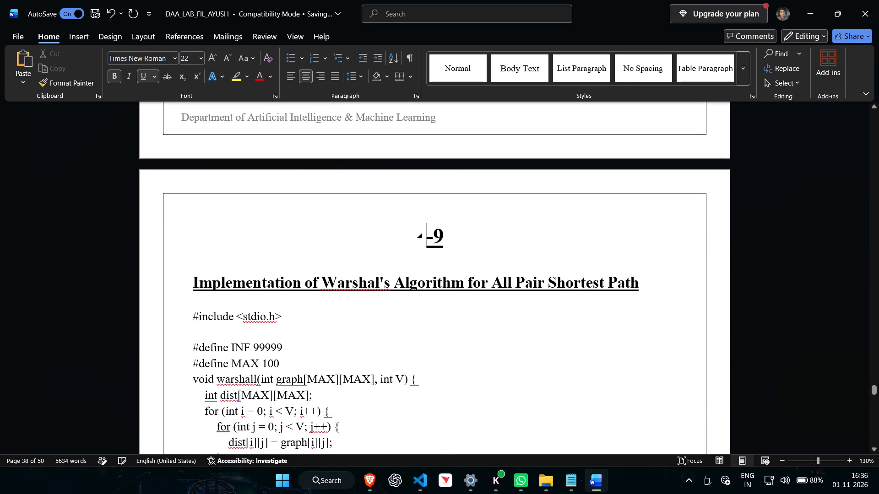
key(ctrl+v)
key(BackSpace)
Replace "LAB" with the copied word "Experiment" in the LAB-10 heading above the N Queen Problem, without a space before the hyphen.
scroll(420, 271, down, 9)
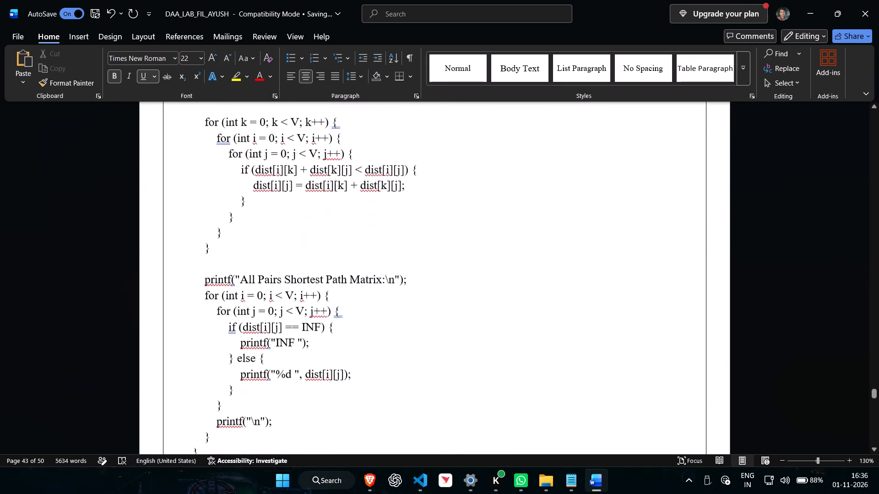
scroll(450, 281, down, 4)
scroll(450, 281, down, 20)
scroll(450, 281, down, 5)
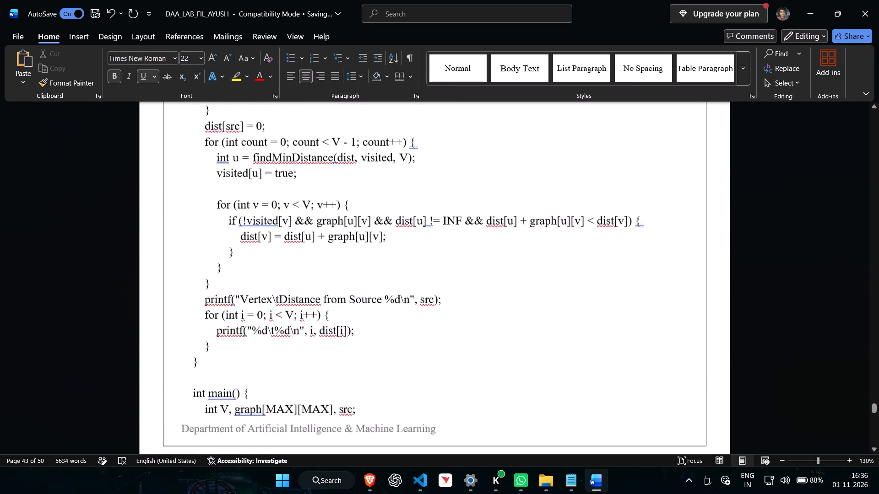
scroll(450, 281, down, 19)
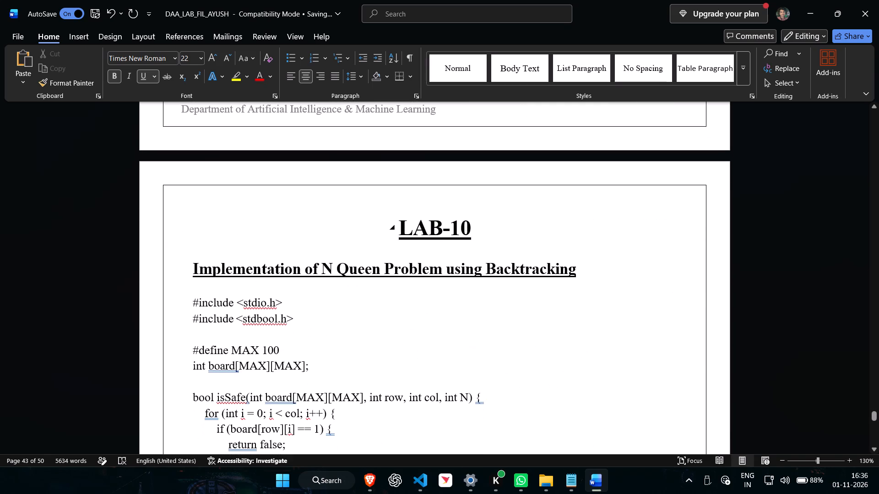
click(442, 228)
key(ctrl+BackSpace)
key(ctrl+v)
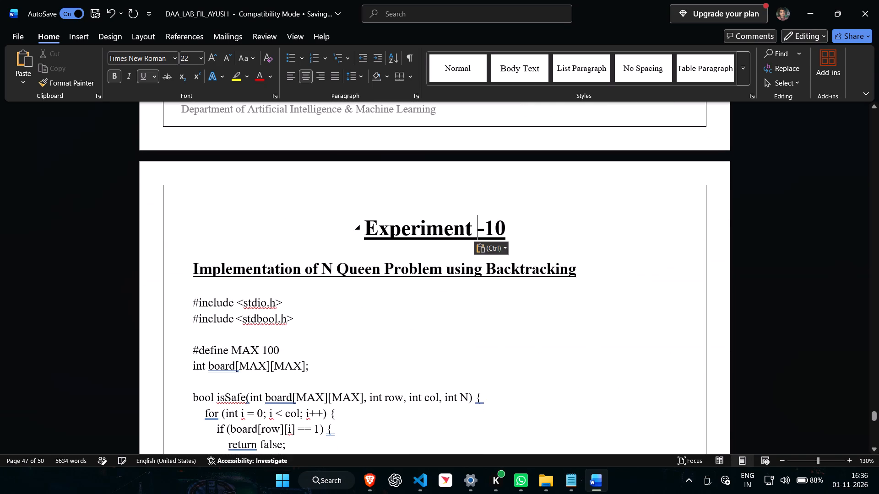
key(BackSpace)
Check the remaining pages after the Experiment-10 heading through the end of the document for further LAB headings.
scroll(458, 236, down, 18)
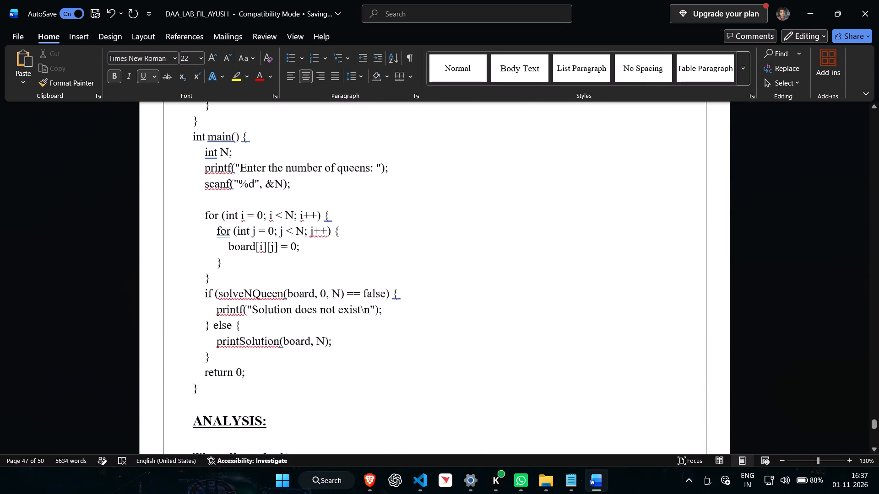
scroll(459, 242, down, 20)
scroll(459, 242, down, 10)
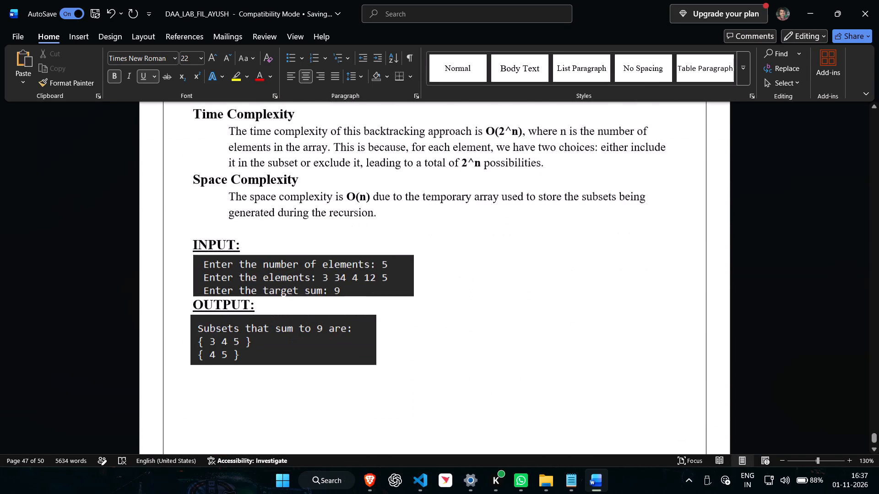
scroll(459, 242, down, 18)
scroll(723, 311, up, 5)
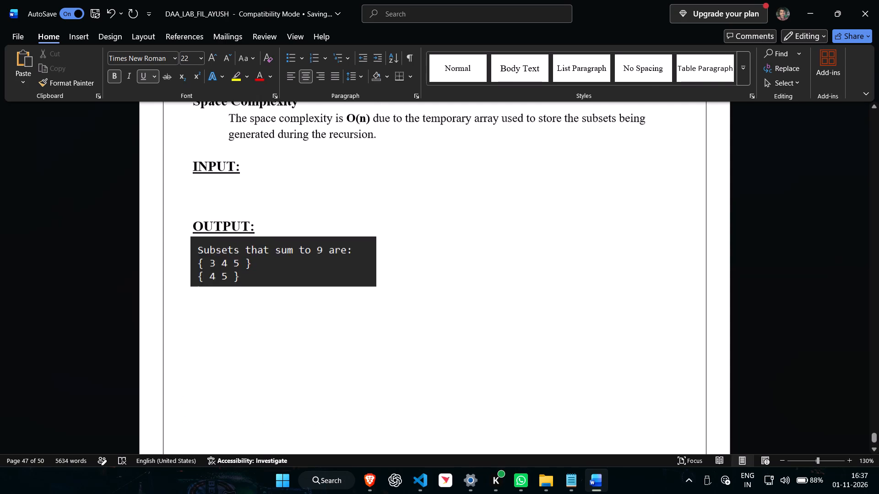
scroll(723, 311, up, 20)
scroll(723, 311, up, 20)
scroll(723, 311, up, 4)
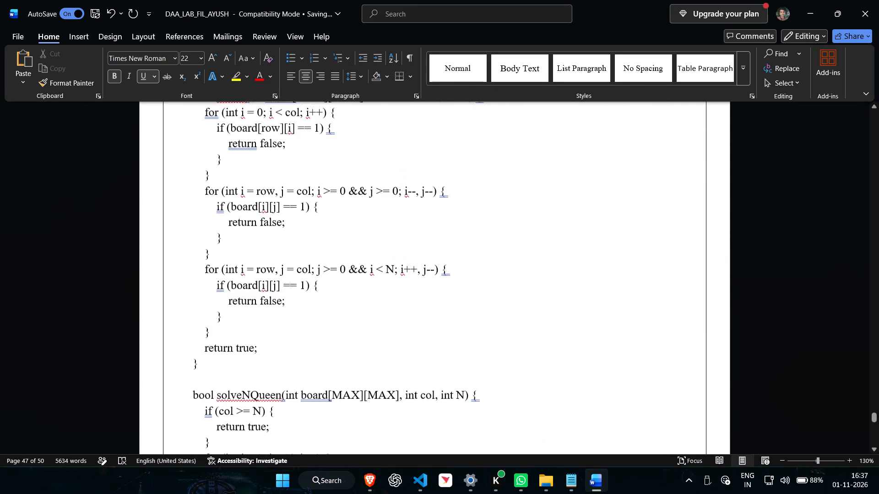
Return to the Experiment-3 heading above Merge Sort and delete the extra space before its hyphen.
drag(871, 410, 865, 85)
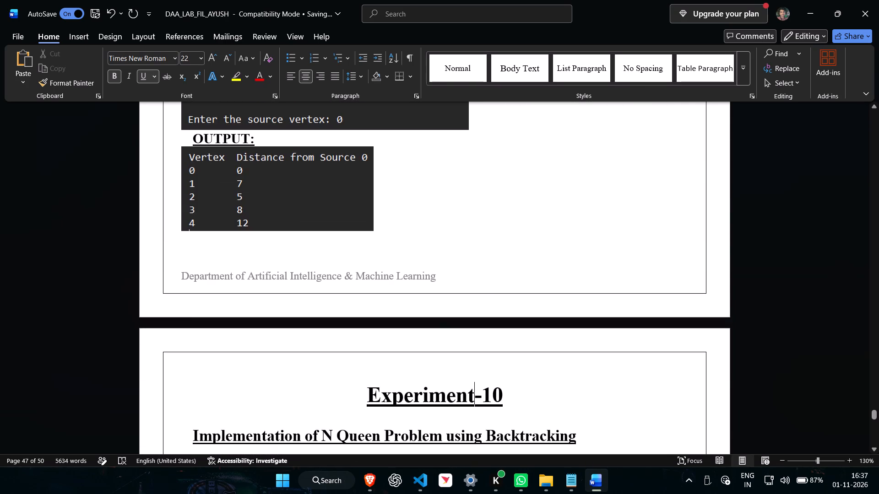
drag(865, 85, 865, 73)
scroll(622, 272, up, 6)
click(873, 168)
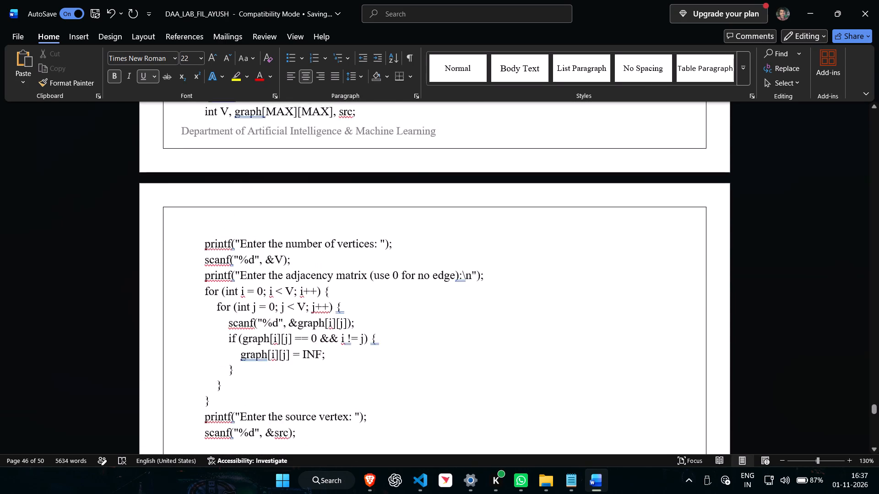
drag(873, 168, 873, 140)
scroll(781, 227, up, 12)
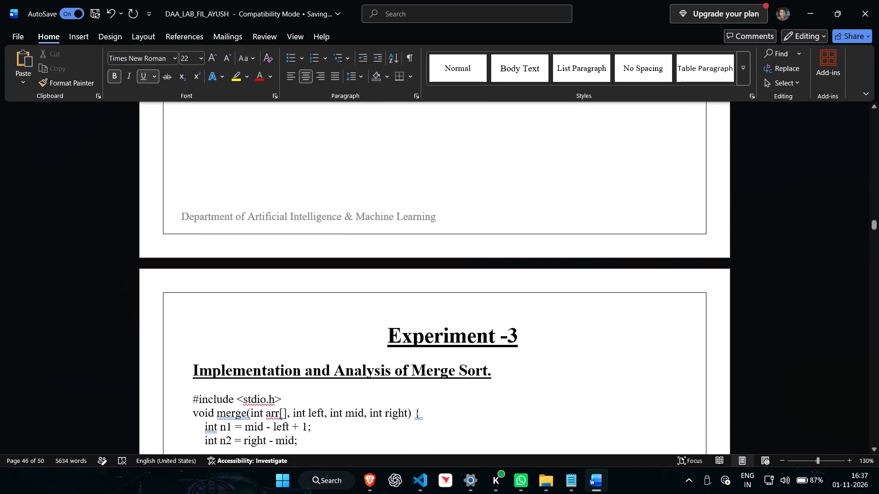
scroll(594, 285, up, 3)
scroll(594, 285, down, 2)
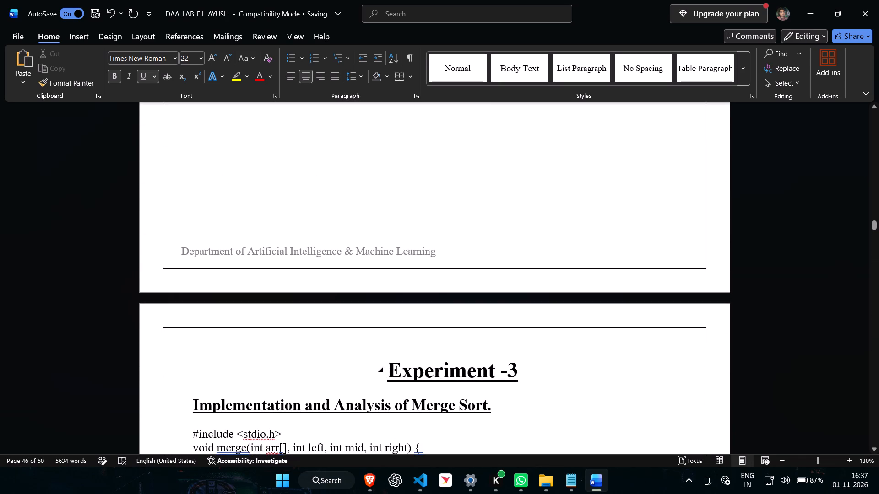
click(499, 375)
click(502, 371)
key(BackSpace)
Check the pages from Experiment-3 back to the Index, and down again past Binary Search, for consistent Experiment headings.
scroll(510, 370, up, 20)
scroll(510, 370, up, 6)
scroll(509, 370, down, 3)
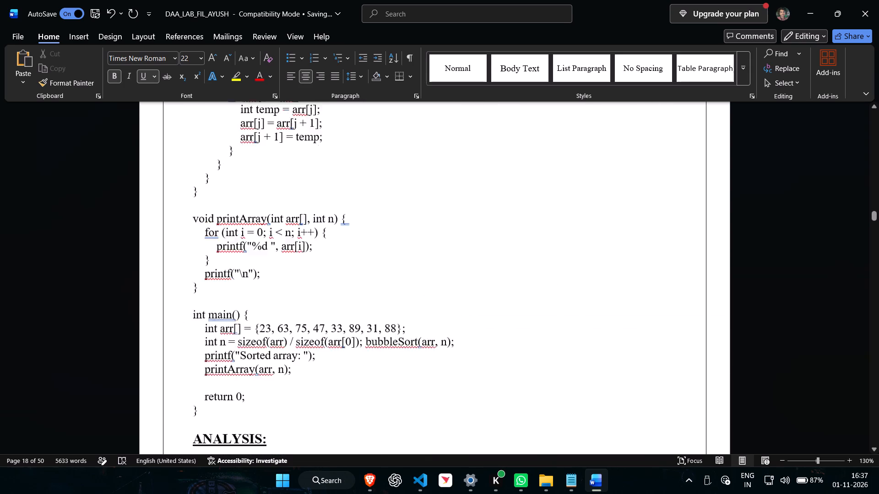
scroll(509, 370, down, 9)
scroll(509, 370, up, 20)
scroll(509, 370, up, 8)
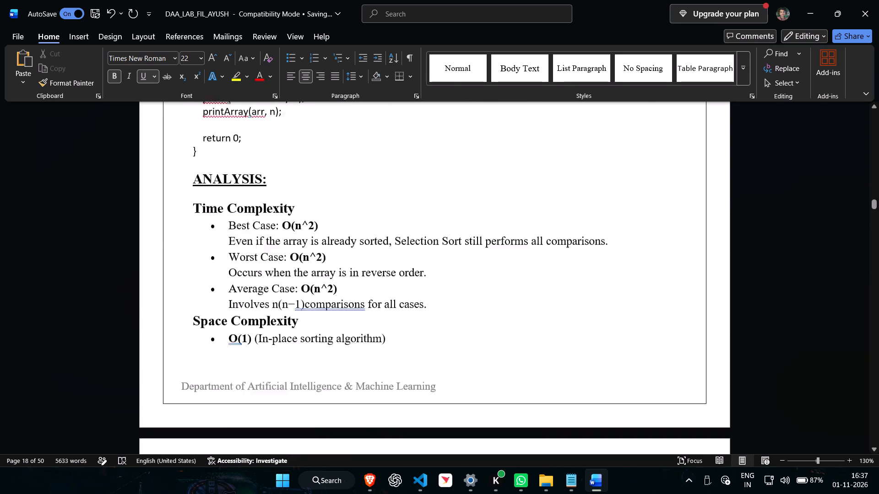
scroll(510, 366, up, 20)
scroll(510, 366, up, 14)
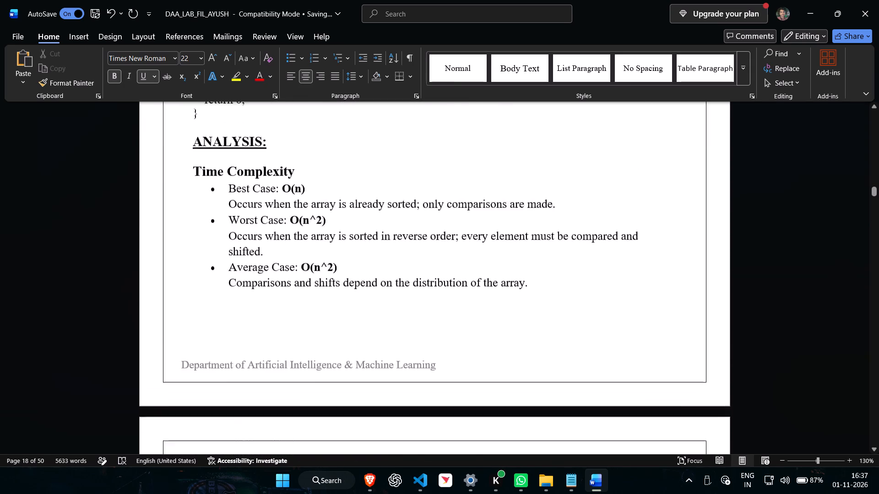
scroll(510, 366, up, 9)
scroll(487, 351, up, 12)
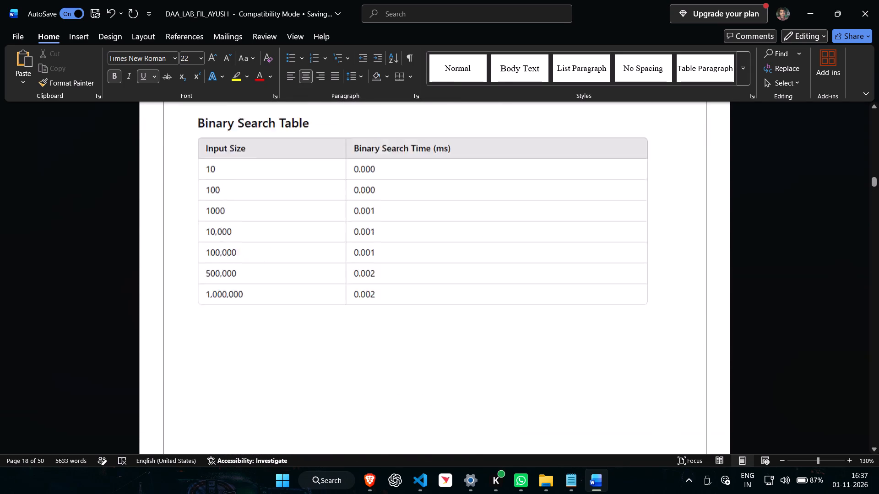
scroll(486, 351, up, 19)
scroll(487, 350, up, 9)
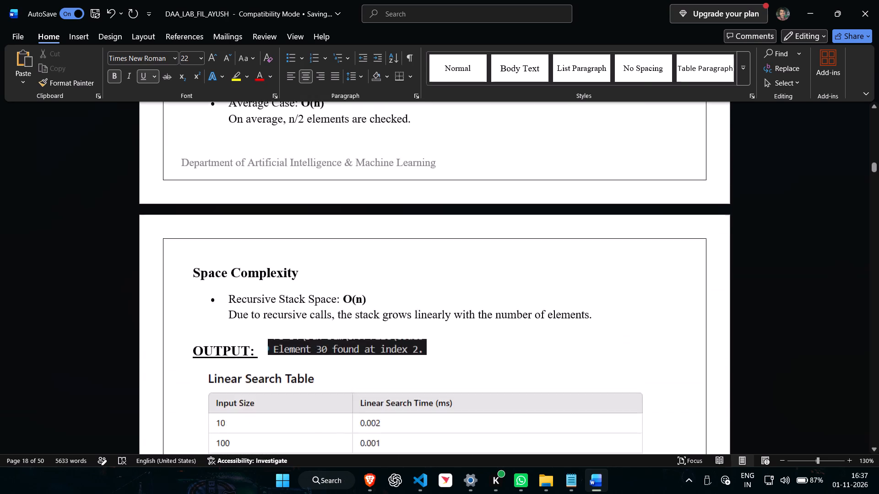
scroll(488, 350, up, 18)
scroll(493, 350, down, 6)
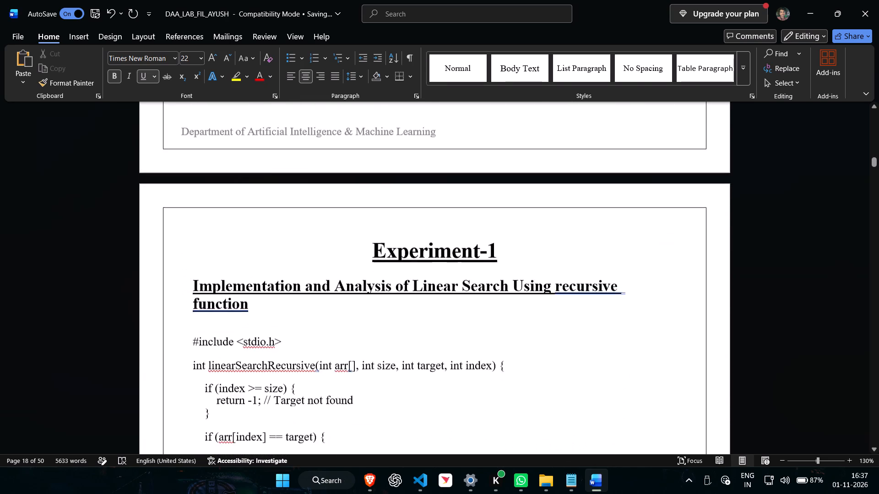
scroll(493, 350, down, 13)
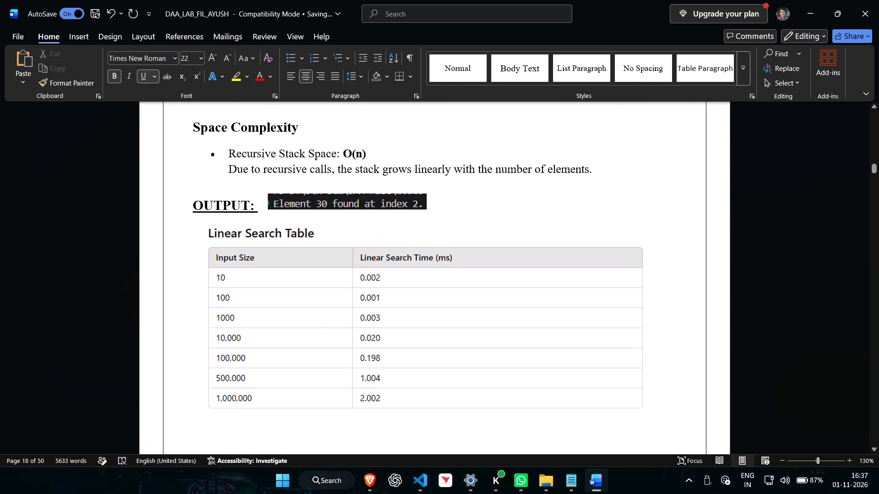
middle_click(805, 330)
scroll(805, 330, up, 1)
middle_click(673, 394)
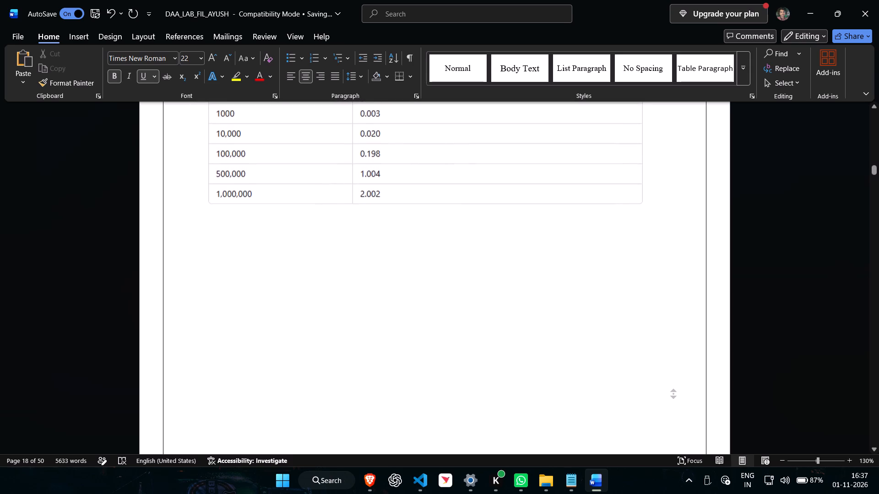
click(637, 279)
scroll(714, 269, down, 3)
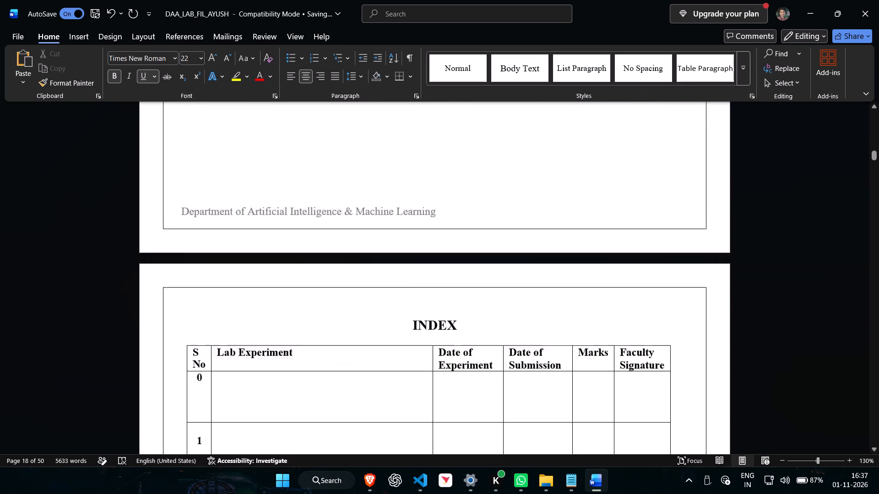
scroll(714, 269, down, 20)
scroll(714, 269, down, 3)
scroll(672, 267, down, 11)
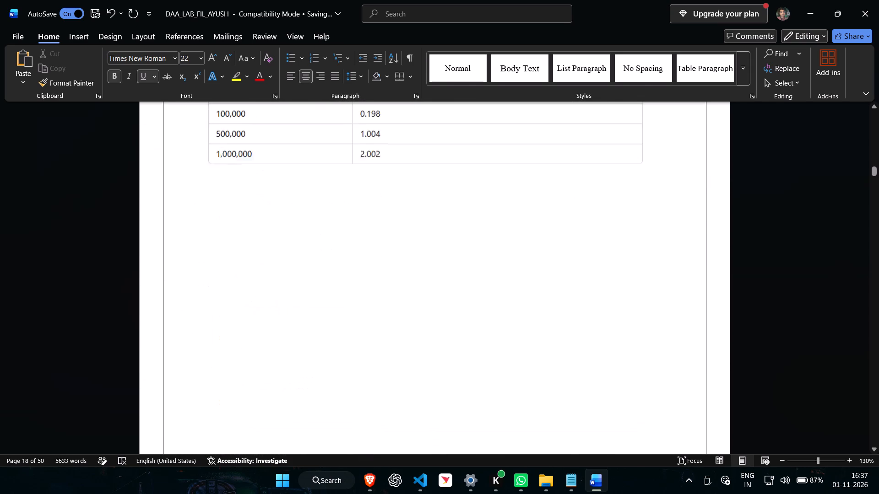
scroll(672, 267, down, 20)
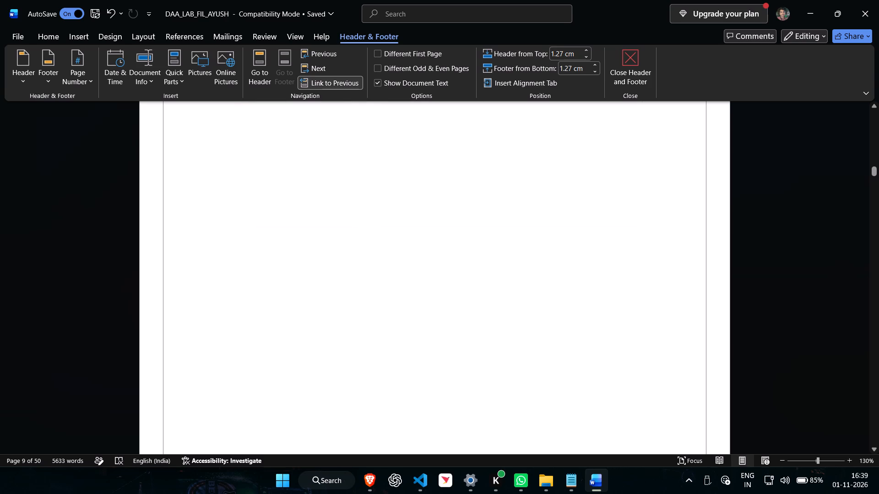
scroll(567, 270, down, 5)
scroll(567, 270, up, 20)
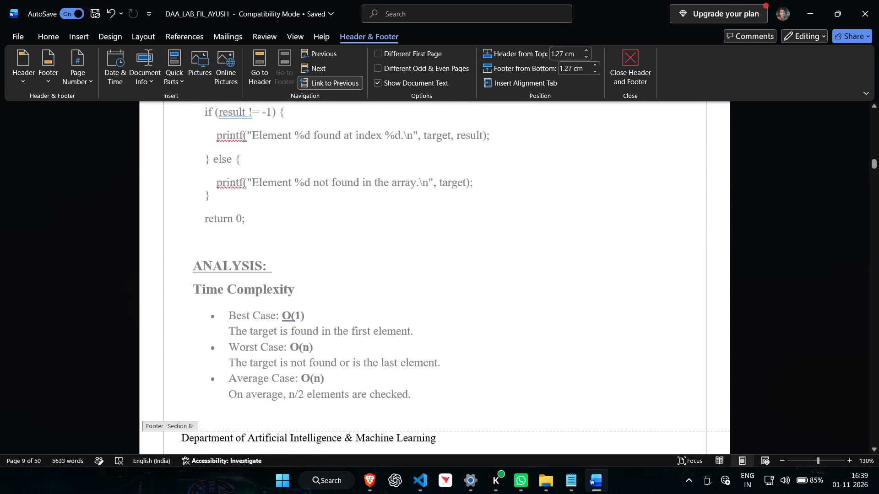
scroll(567, 269, up, 9)
scroll(567, 269, down, 11)
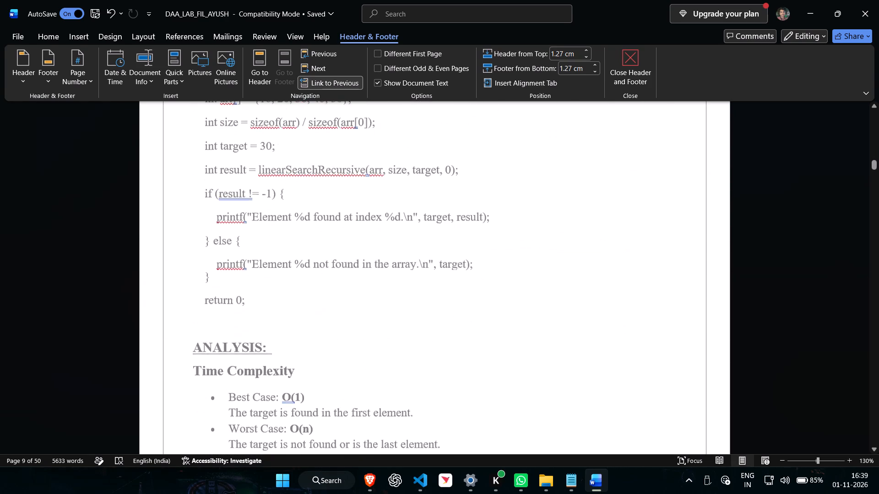
scroll(567, 269, down, 3)
click(483, 234)
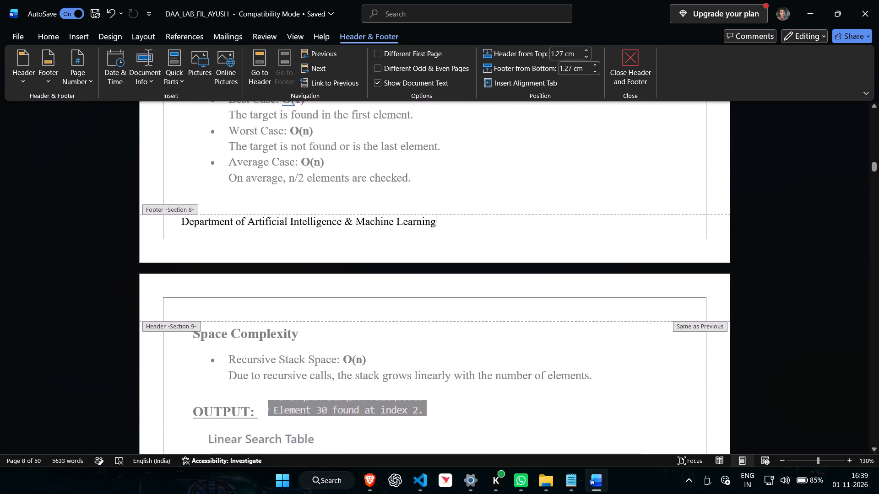
key(Tab)
key(Tab)
key(Tab)
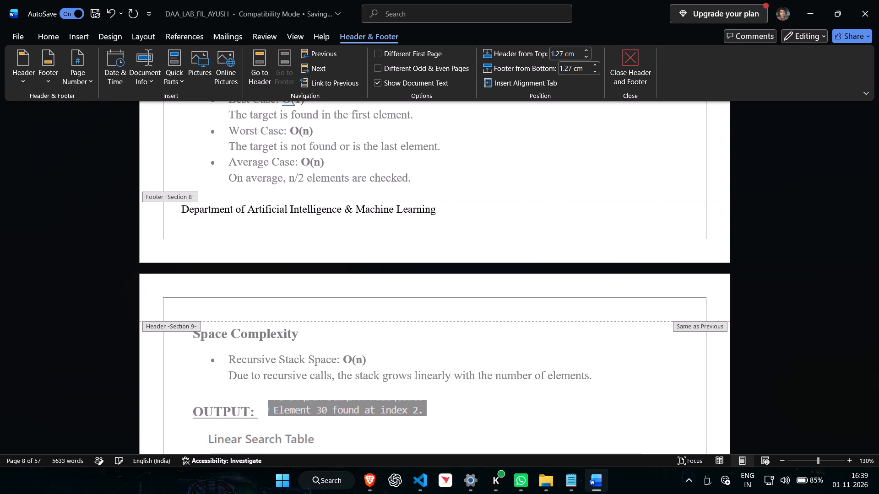
key(BackSpace)
key(BackSpace)
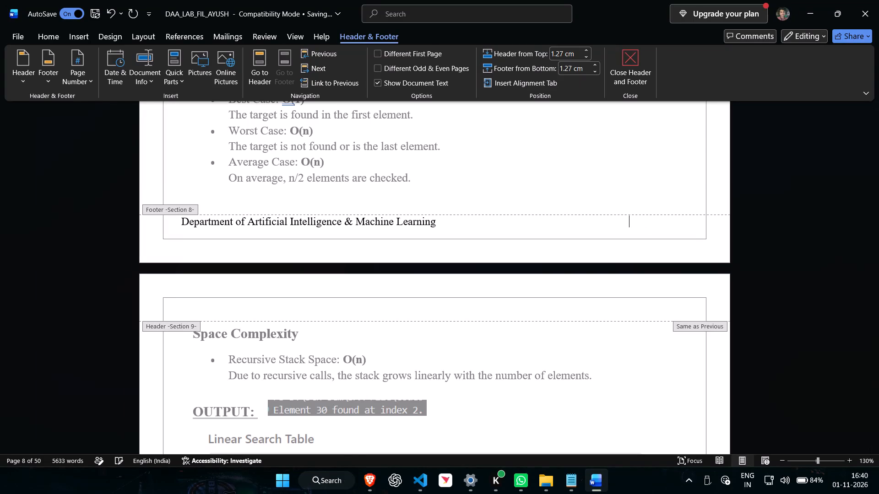
Pad the page 8 footer line with spaces after the tab and enter the page number 1 at its end.
key(space)
key(space)
key(space)
key(space)
key(space)
key(space)
key(space)
key(space)
key(space)
key(space)
key(space)
key(space)
key(space)
key(space)
key(space)
key(space)
key(space)
key(space)
key(space)
key(space)
key(space)
key(space)
key(space)
key(space)
key(space)
key(space)
key(space)
key(space)
key(equal)
key(BackSpace)
key(BackSpace)
key(BackSpace)
key(BackSpace)
key(1)
click(599, 228)
key(space)
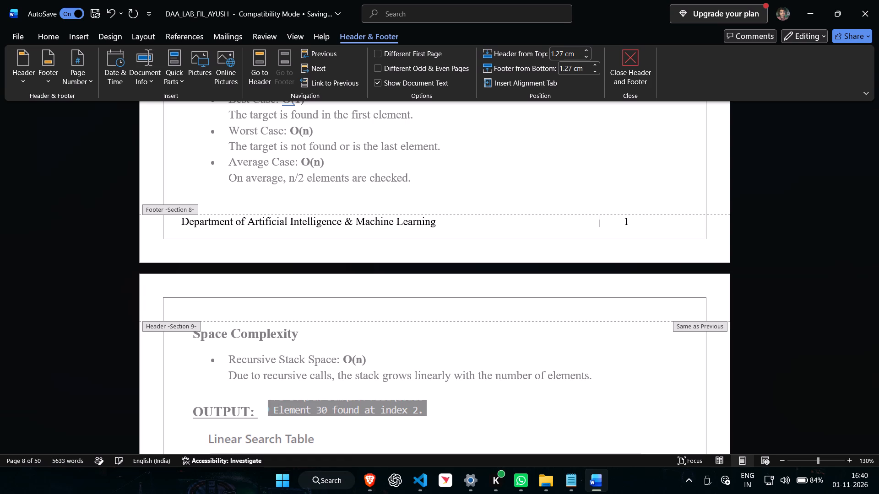
key(space)
Change the page number in the page 9 footer to 2 and add a few spaces ahead of it.
scroll(798, 257, down, 11)
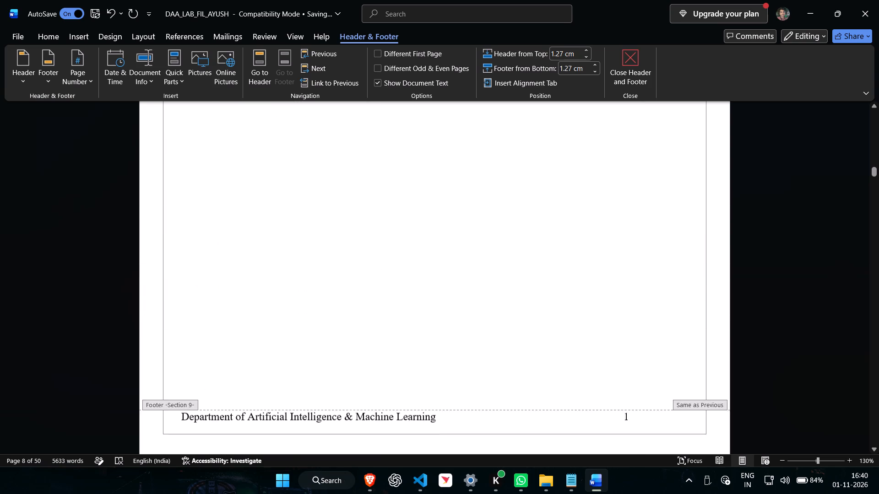
scroll(789, 260, down, 3)
click(644, 234)
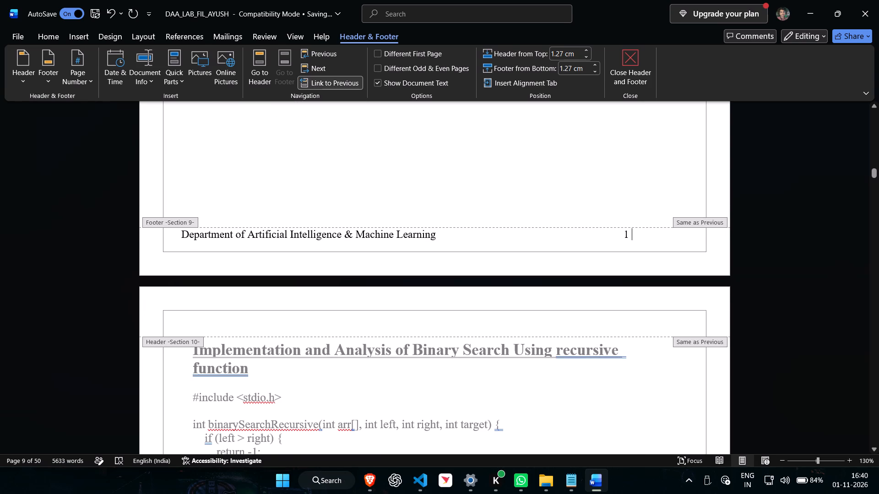
key(Left)
key(BackSpace)
key(2)
click(601, 239)
key(space)
key(space)
key(space)
key(space)
key(space)
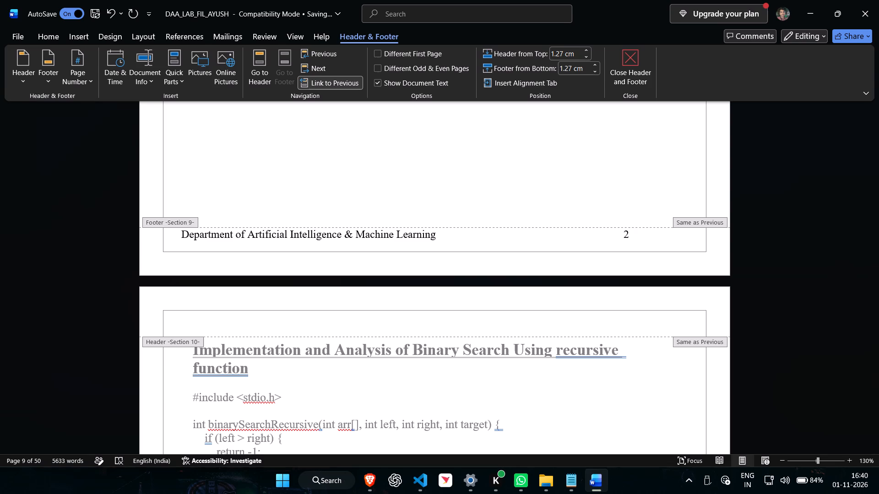
key(Tab)
key(BackSpace)
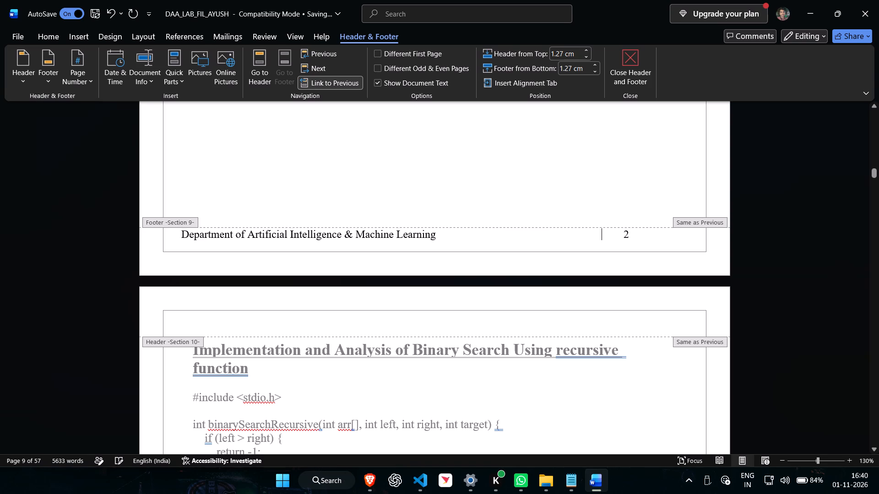
Check the page number in the page 10 footer and leave footer editing.
scroll(601, 239, down, 14)
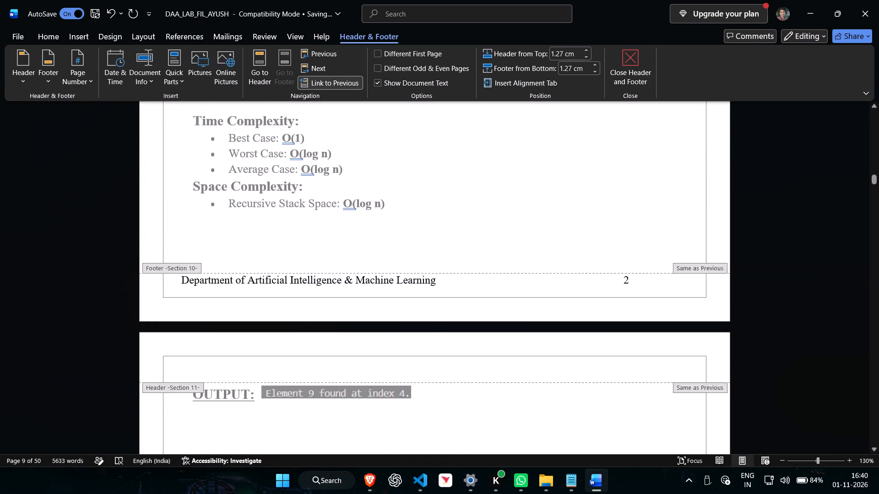
click(632, 248)
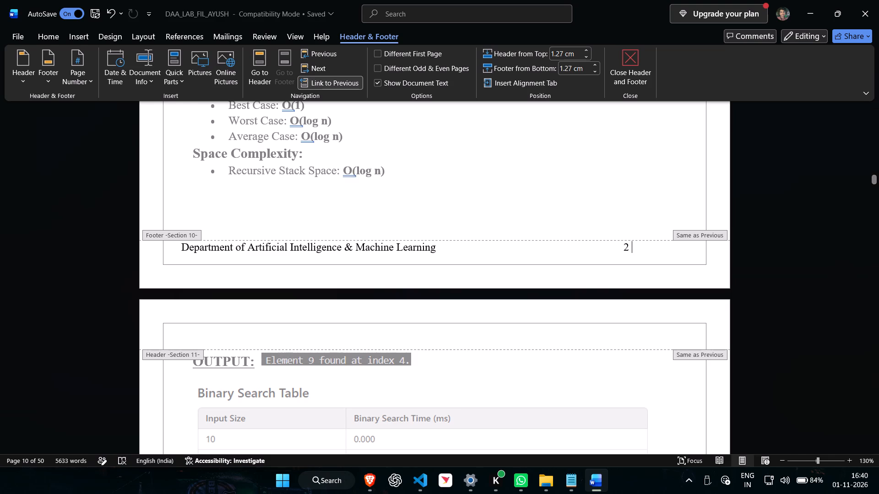
key(Escape)
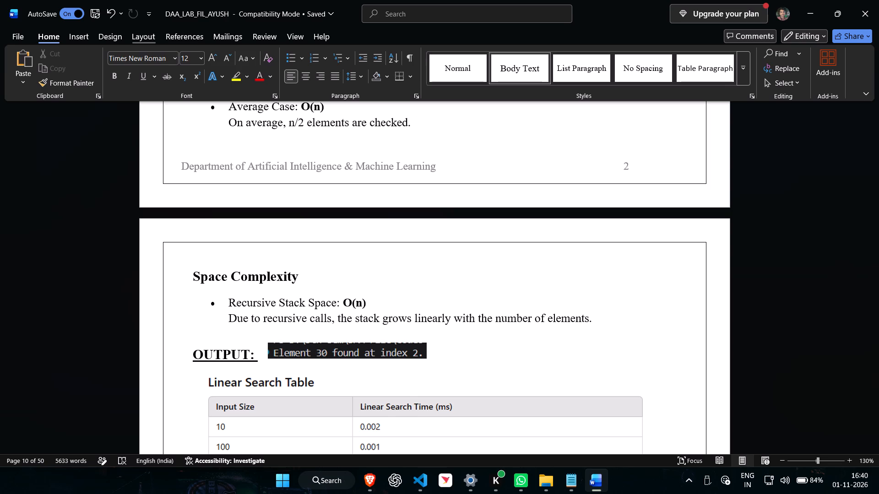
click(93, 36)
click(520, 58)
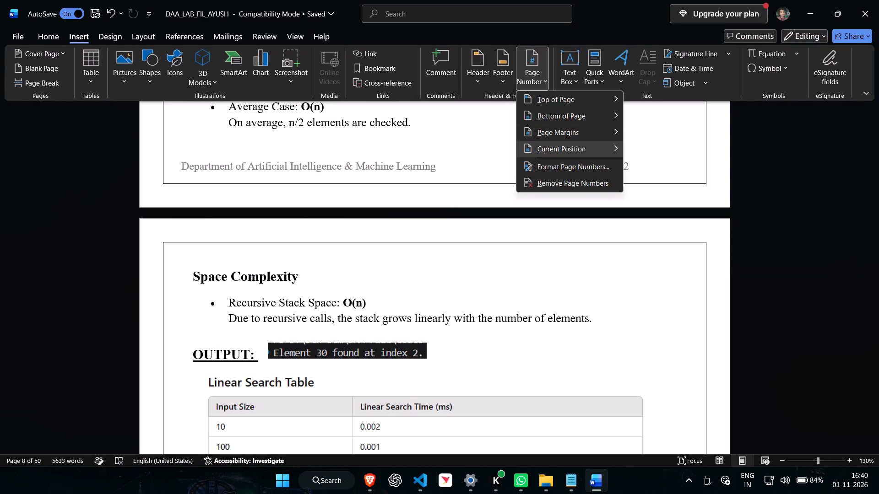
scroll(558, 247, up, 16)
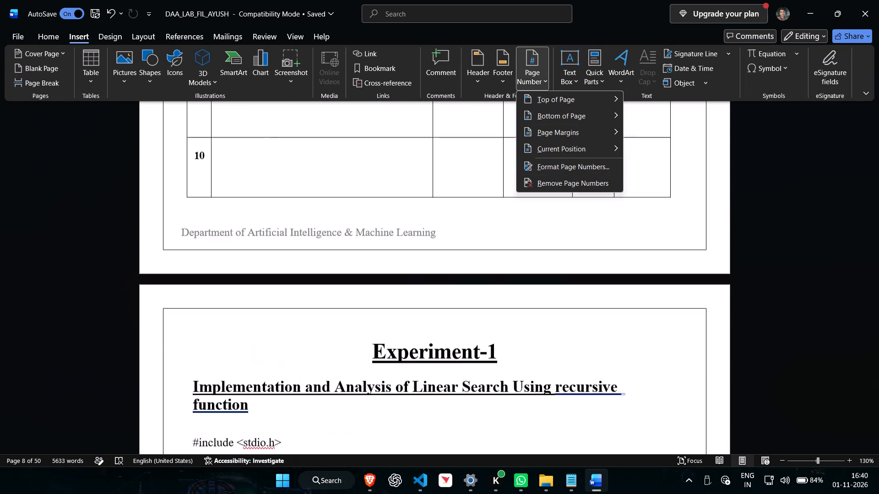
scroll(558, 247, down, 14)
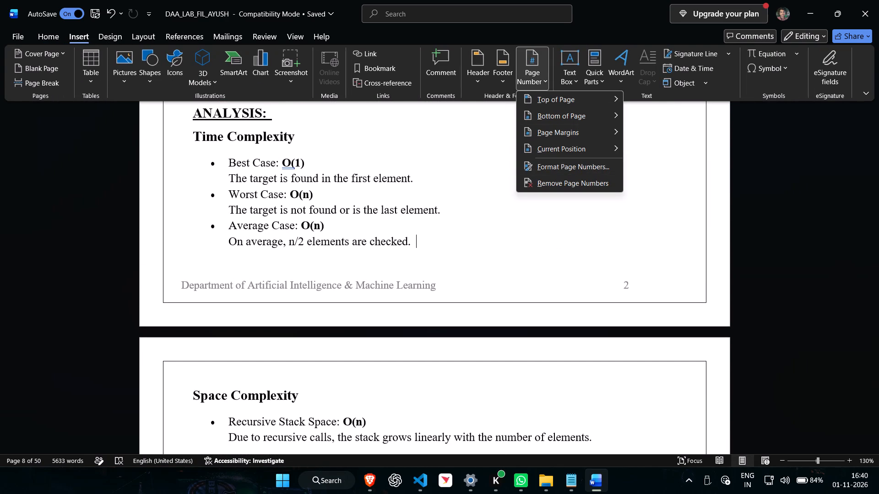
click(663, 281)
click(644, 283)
Look over the footers from the cover page through page 8 to see which pages carry a page number.
scroll(644, 283, up, 5)
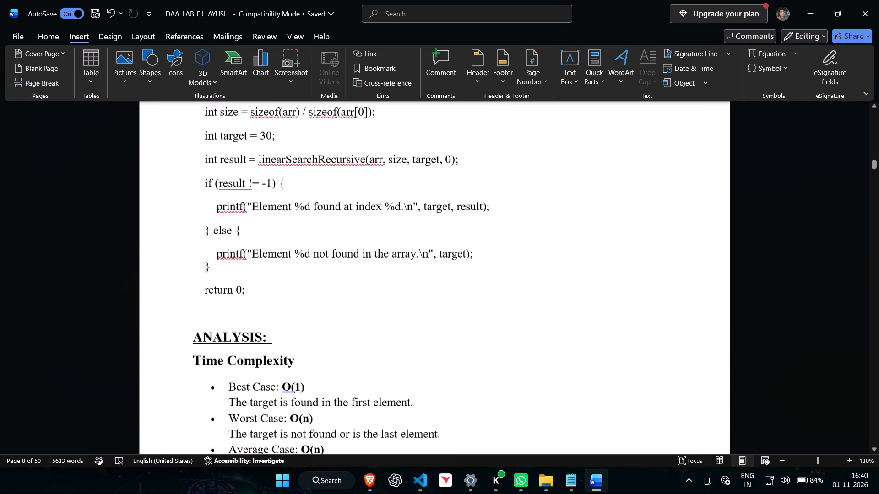
scroll(644, 283, up, 15)
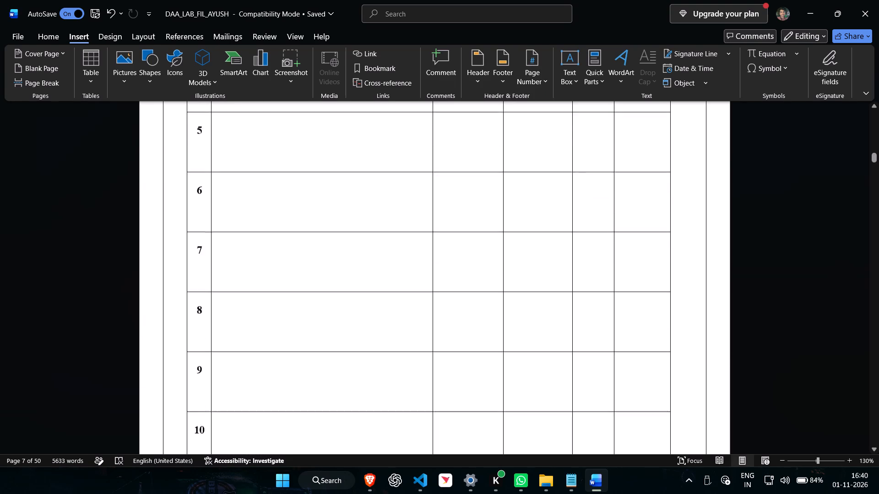
scroll(644, 283, up, 20)
scroll(644, 283, up, 9)
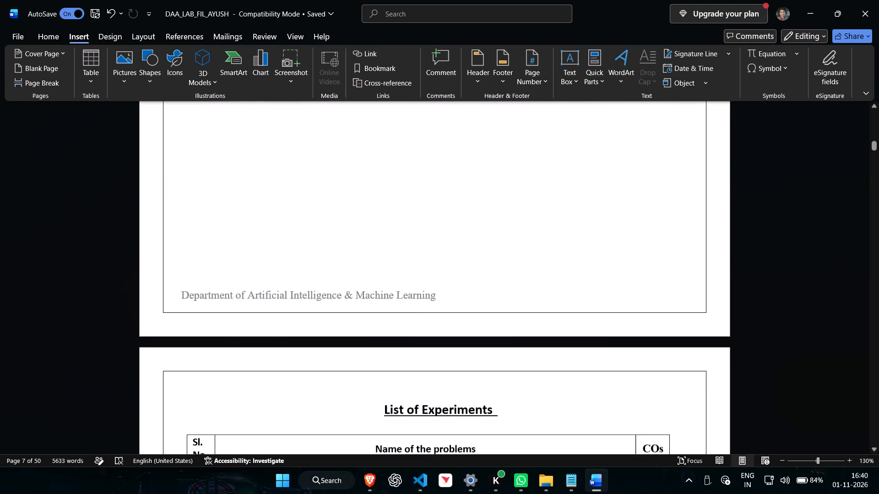
scroll(644, 280, up, 15)
scroll(644, 277, up, 14)
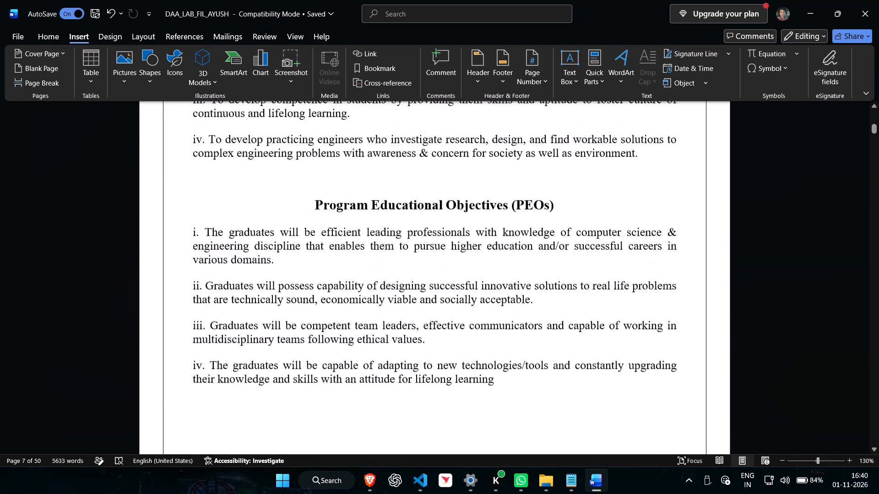
scroll(644, 277, up, 20)
scroll(644, 277, up, 9)
scroll(644, 276, down, 2)
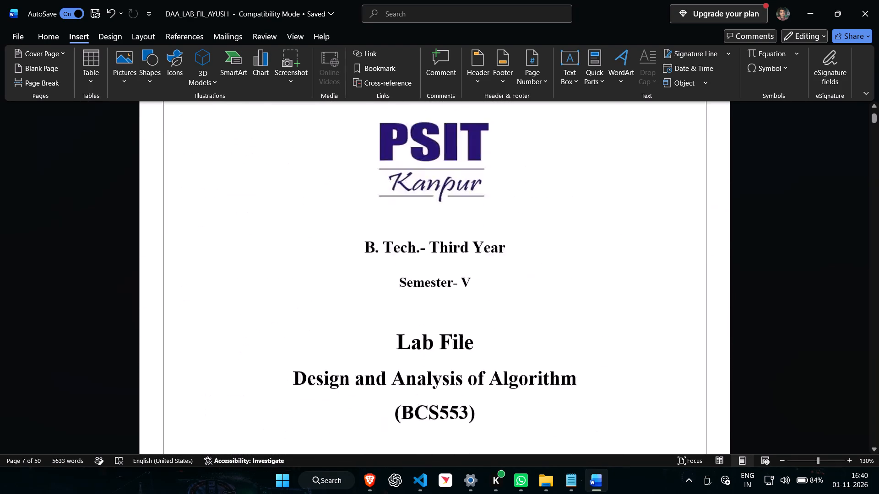
scroll(644, 276, down, 6)
click(405, 250)
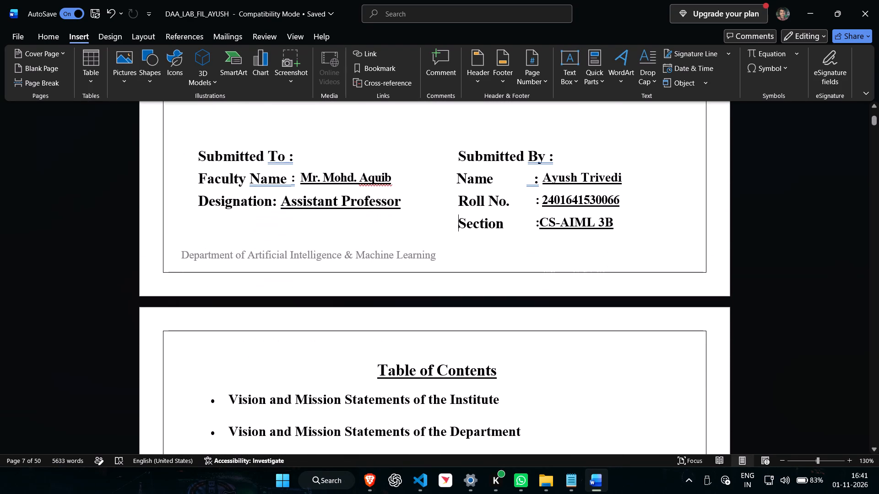
scroll(516, 263, down, 12)
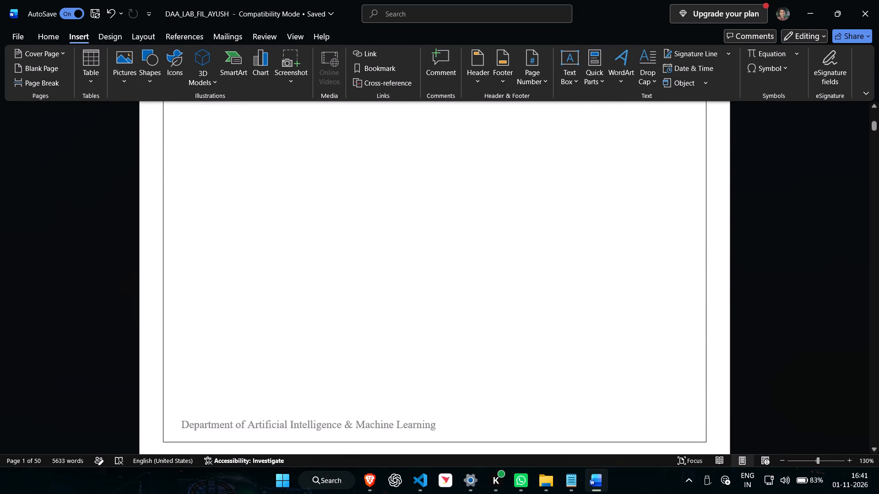
scroll(568, 232, down, 16)
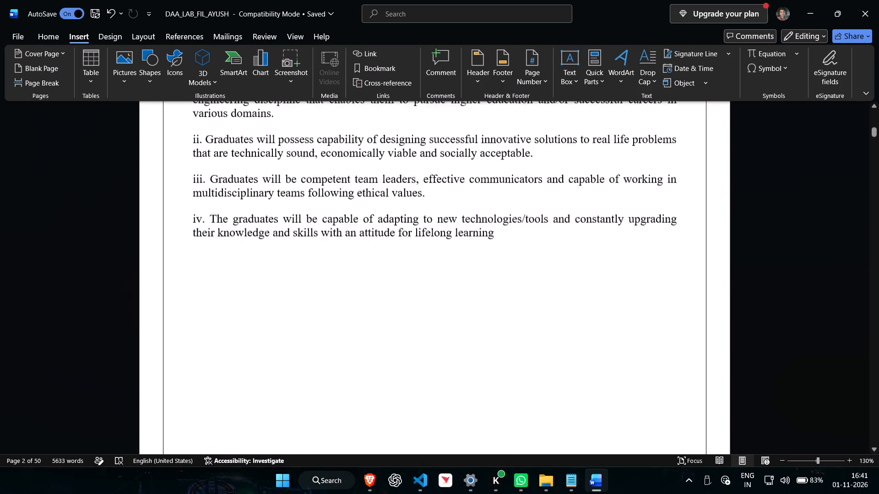
scroll(568, 232, down, 11)
scroll(621, 242, down, 8)
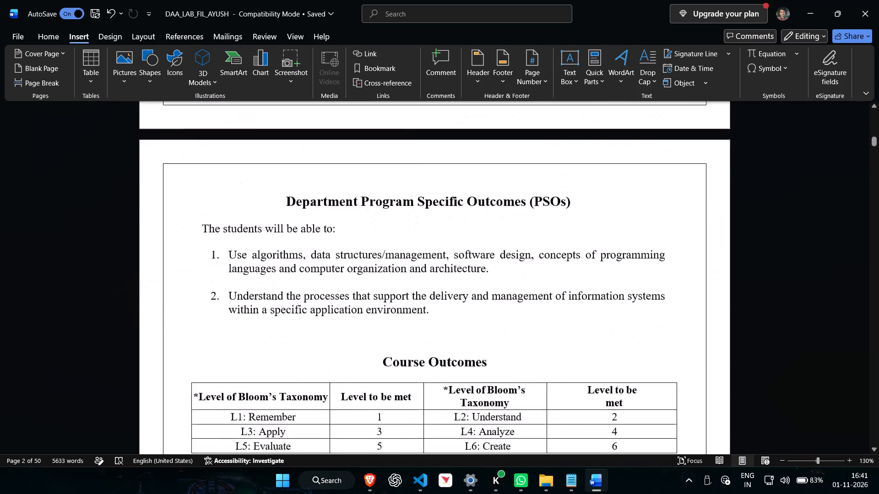
scroll(621, 242, down, 14)
scroll(621, 242, down, 10)
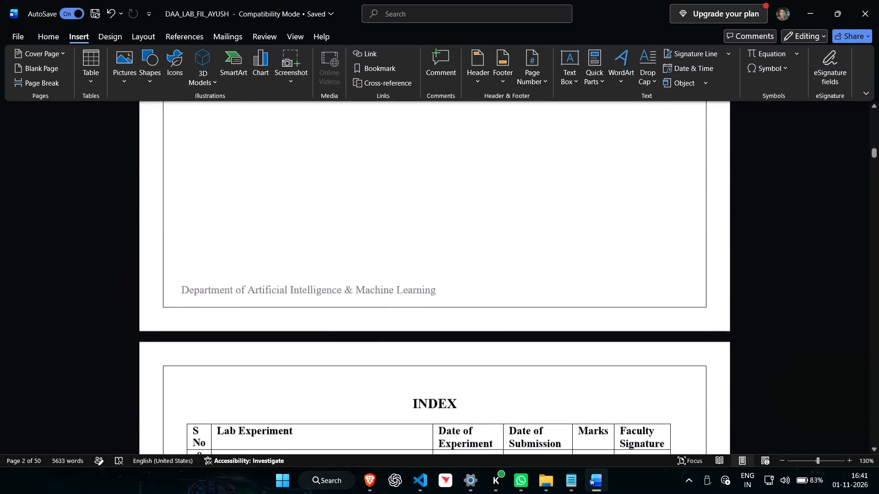
scroll(621, 242, down, 17)
scroll(622, 242, up, 1)
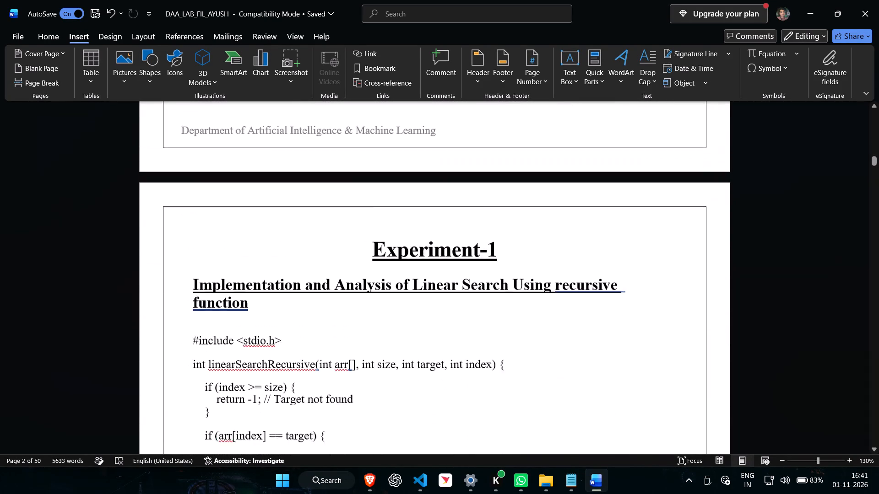
scroll(622, 242, up, 1)
scroll(622, 242, down, 16)
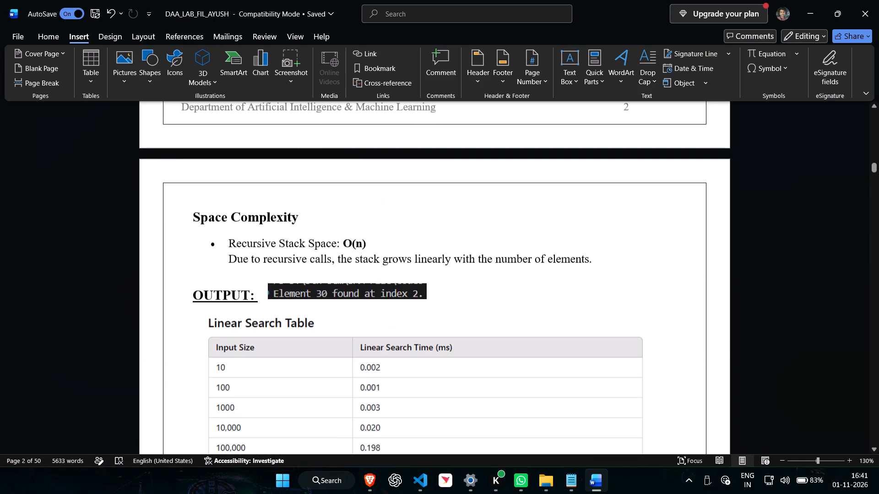
scroll(693, 141, up, 1)
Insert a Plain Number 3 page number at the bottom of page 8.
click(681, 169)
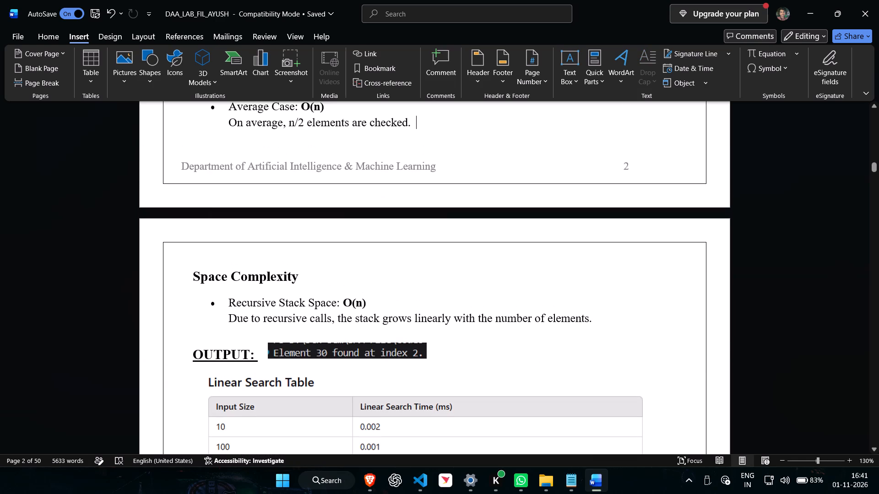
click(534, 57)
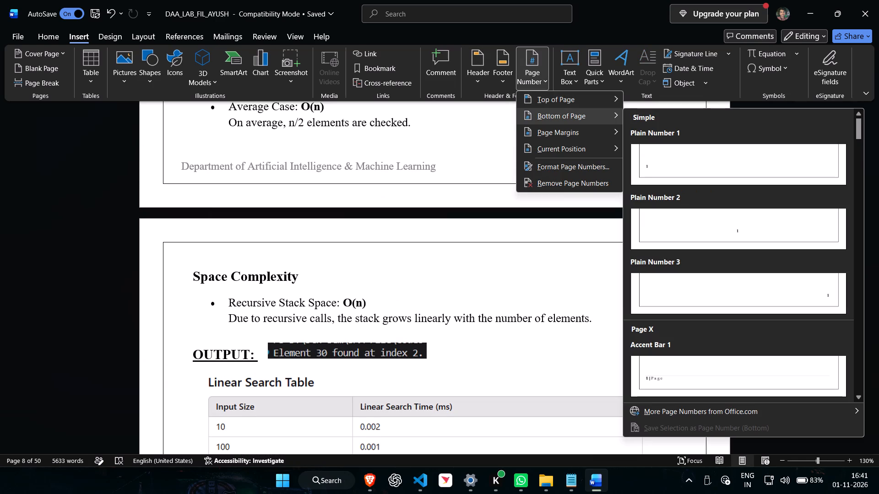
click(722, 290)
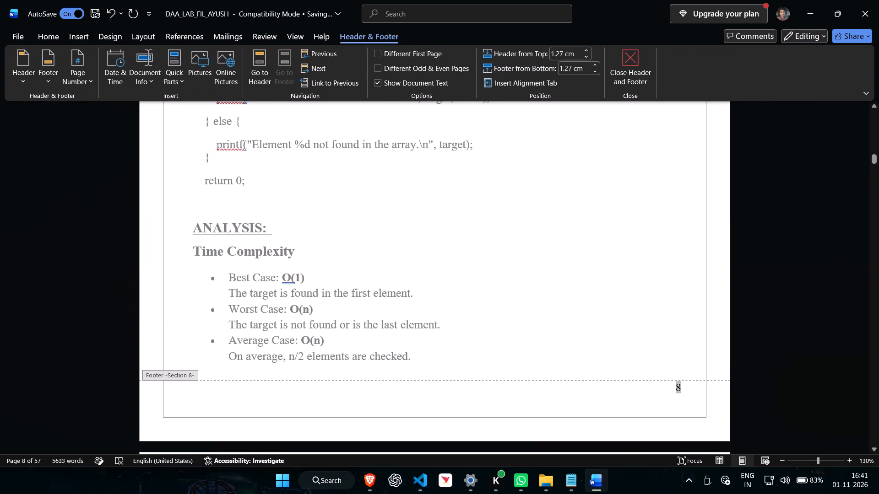
Link the page 8 footer to the previous section, deleting its own footer content.
key(Right)
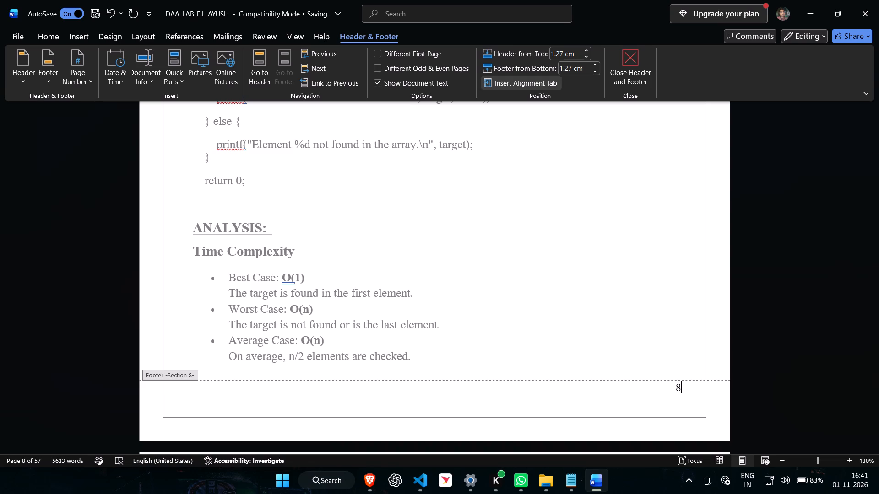
click(320, 81)
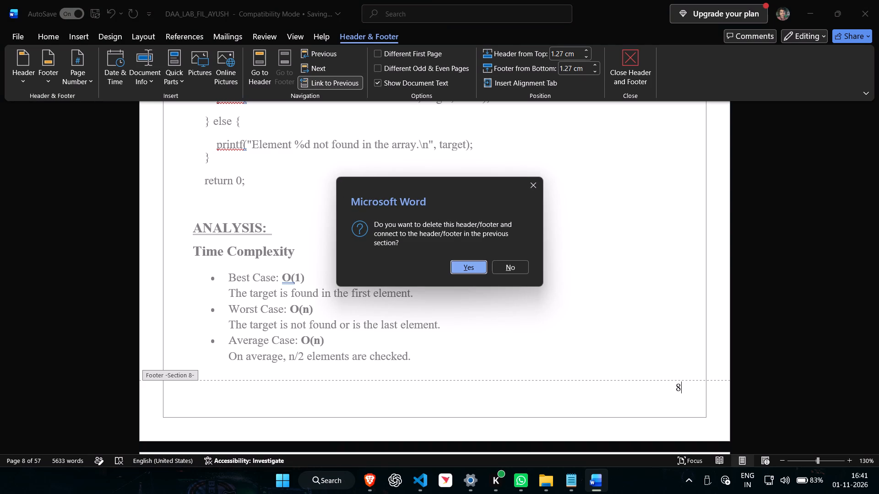
click(465, 271)
scroll(532, 287, down, 1)
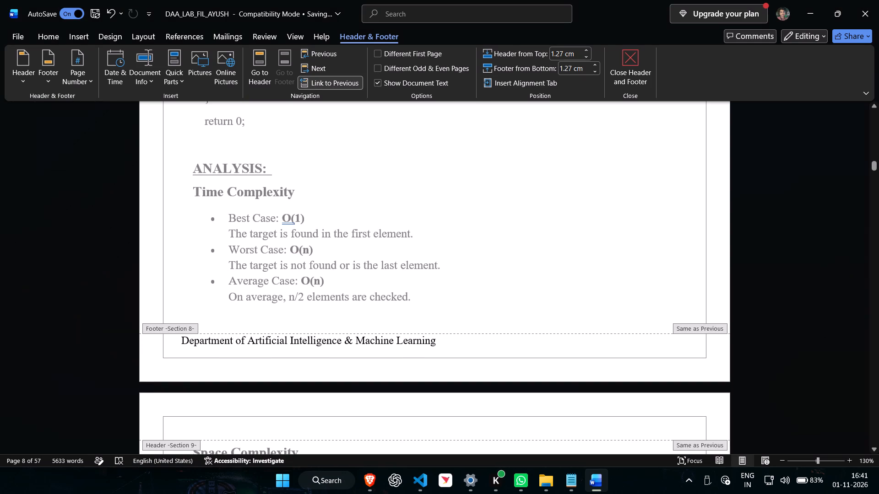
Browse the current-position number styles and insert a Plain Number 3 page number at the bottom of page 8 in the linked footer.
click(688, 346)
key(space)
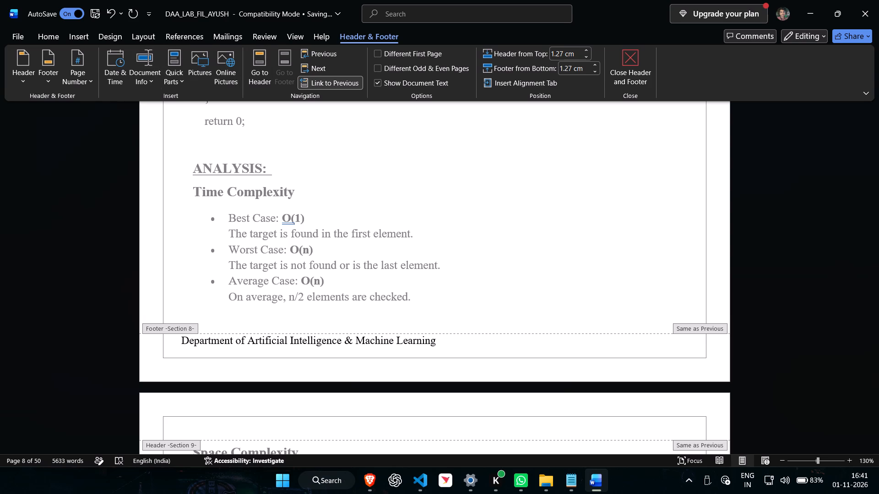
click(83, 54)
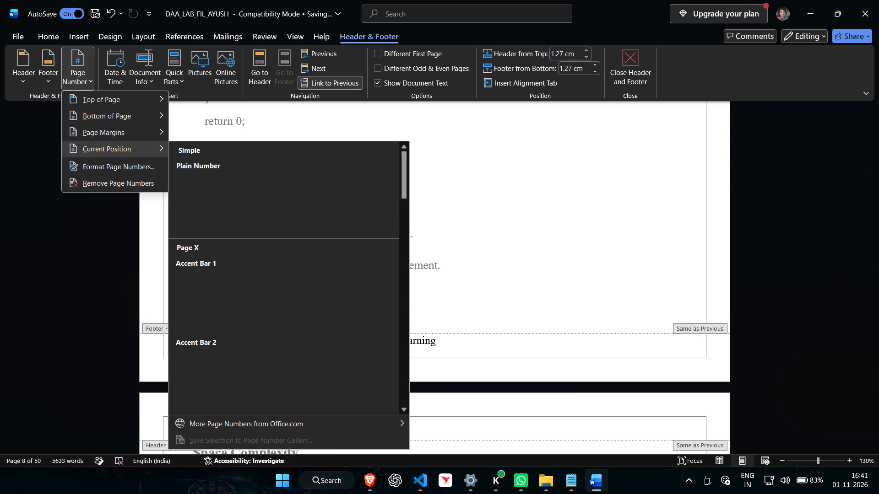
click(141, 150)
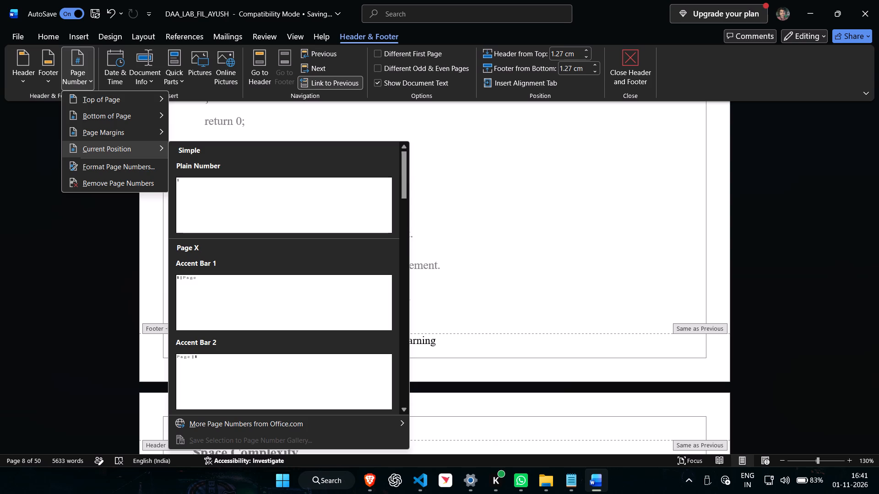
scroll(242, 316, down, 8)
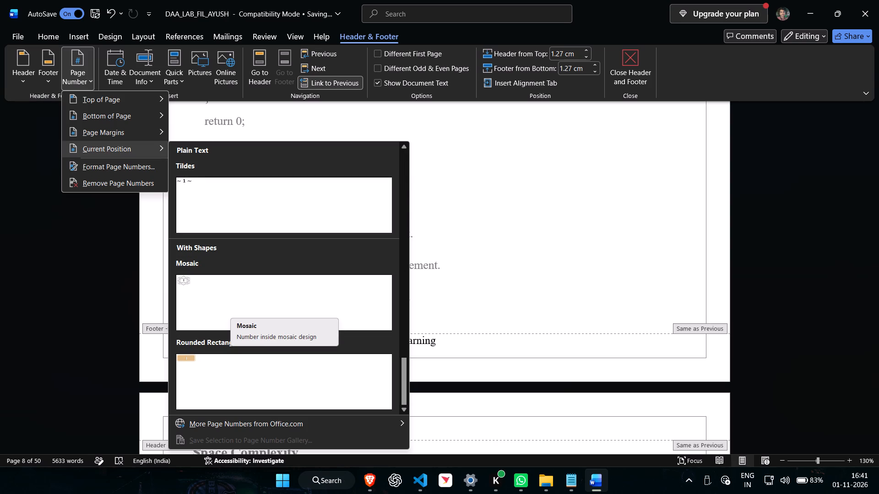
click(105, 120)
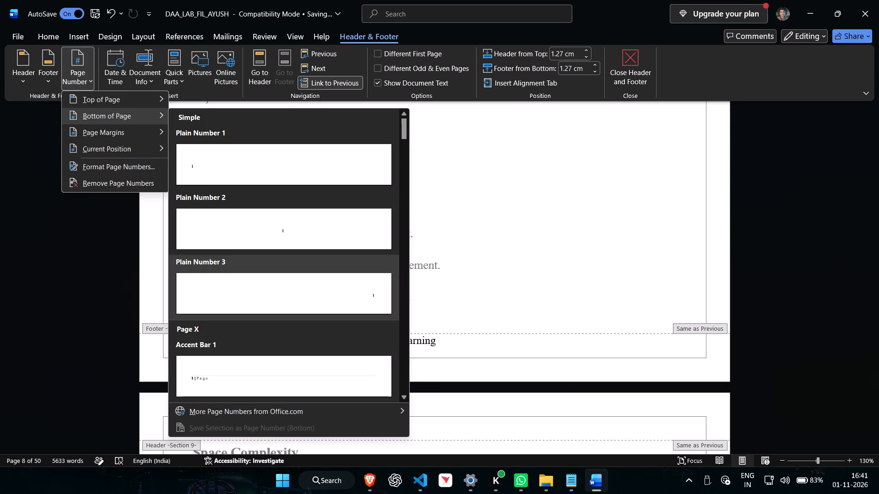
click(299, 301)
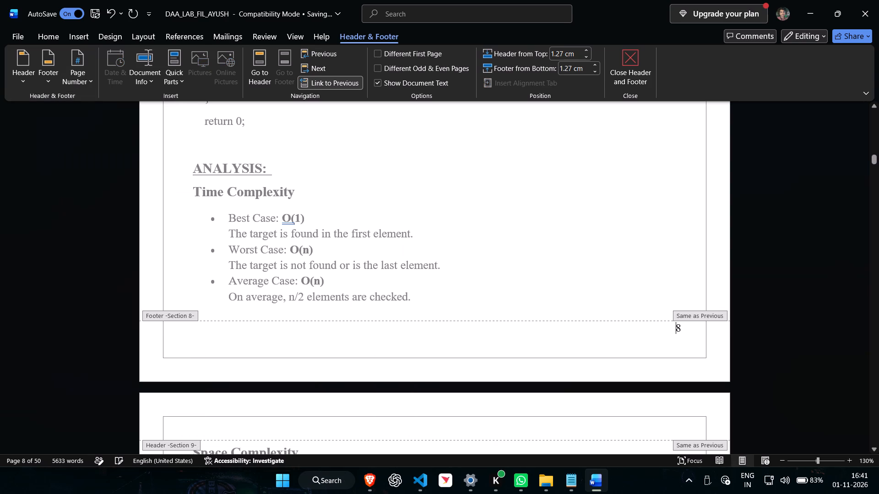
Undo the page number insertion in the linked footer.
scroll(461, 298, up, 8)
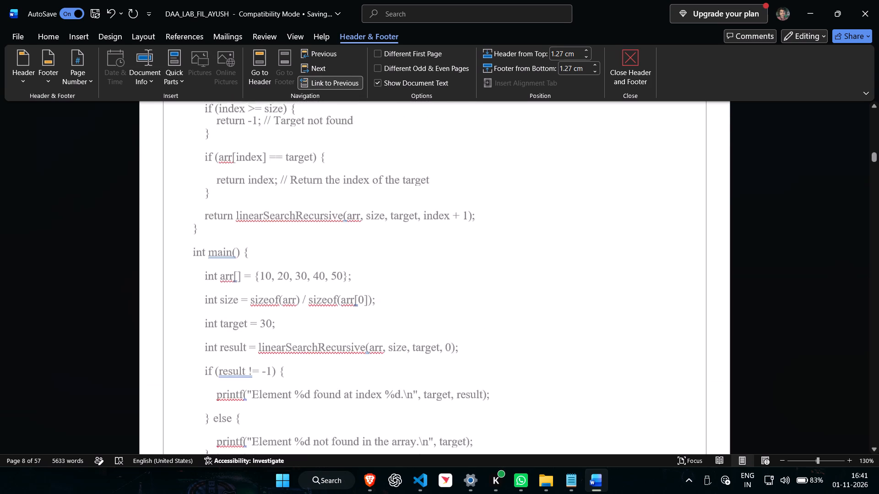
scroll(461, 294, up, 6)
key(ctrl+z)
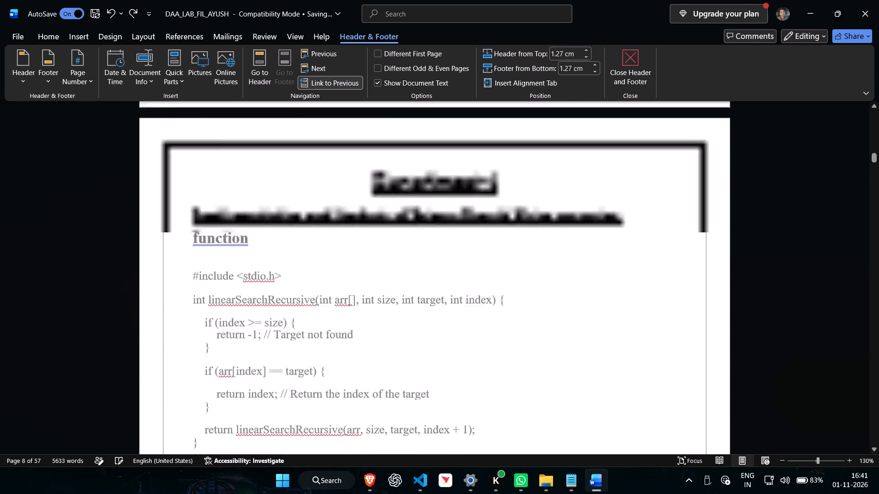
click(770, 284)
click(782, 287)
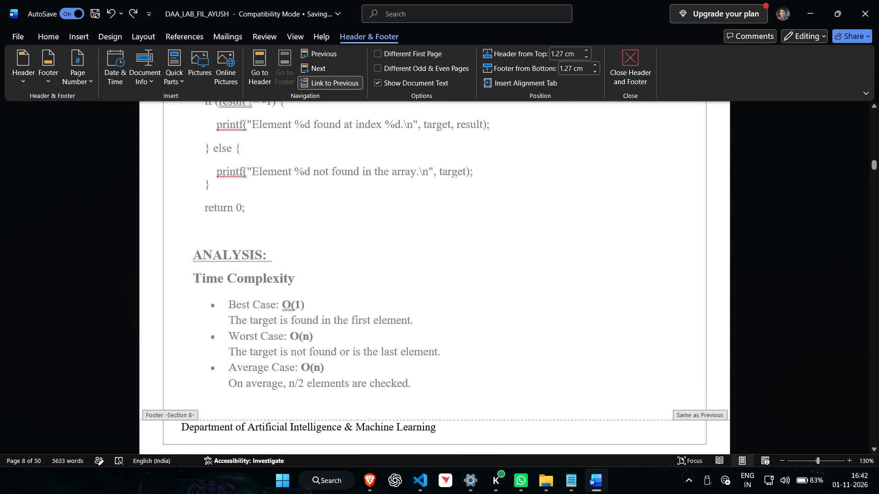
scroll(523, 318, up, 9)
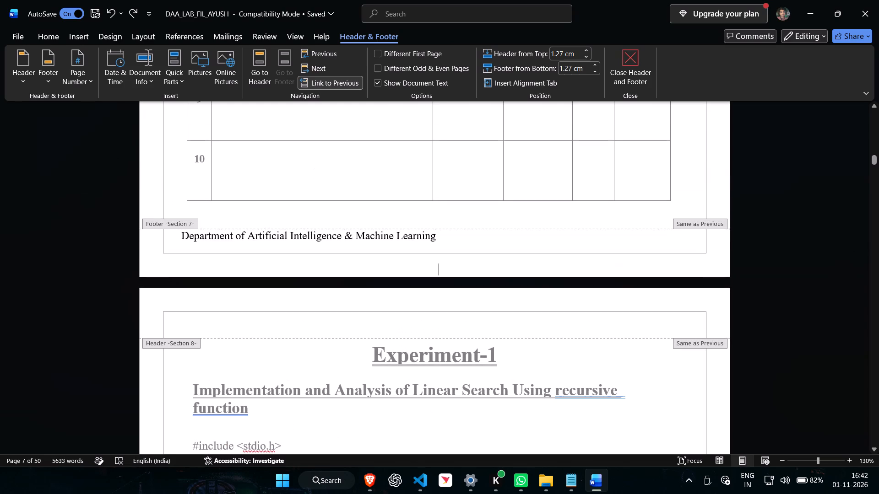
key(Escape)
scroll(595, 323, up, 8)
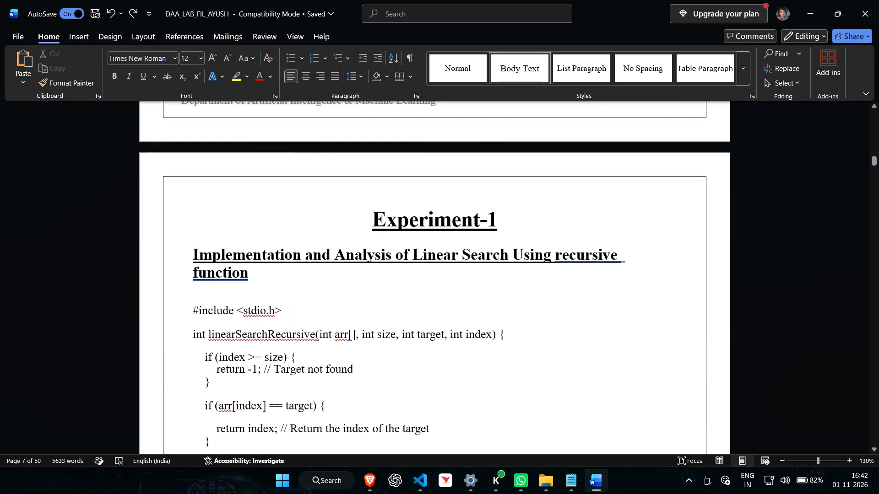
scroll(595, 323, up, 9)
scroll(595, 320, down, 13)
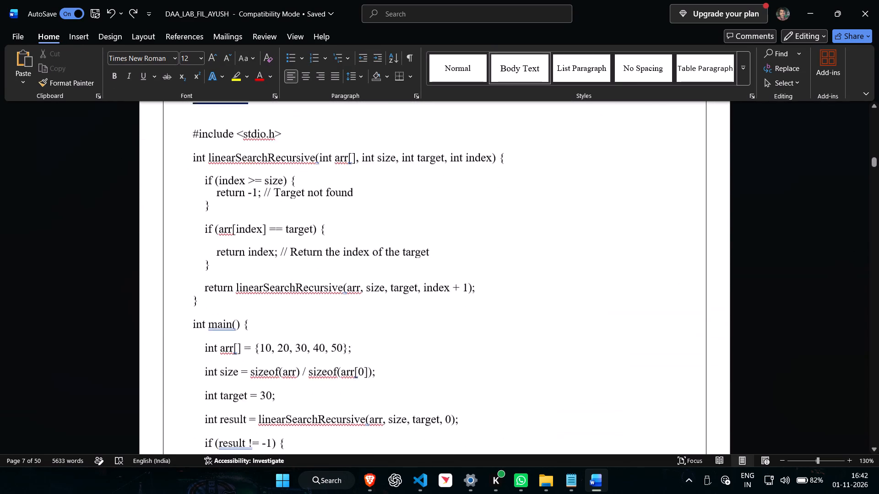
scroll(595, 319, down, 8)
click(693, 234)
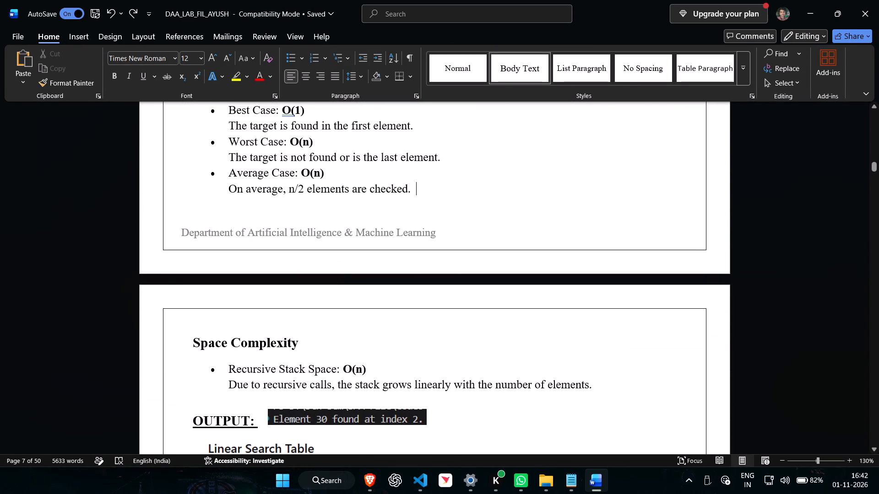
right_click(693, 234)
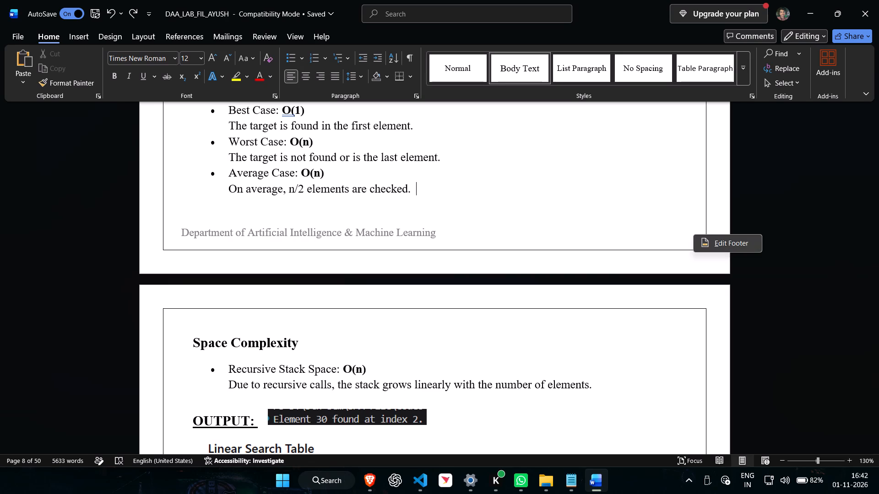
click(699, 238)
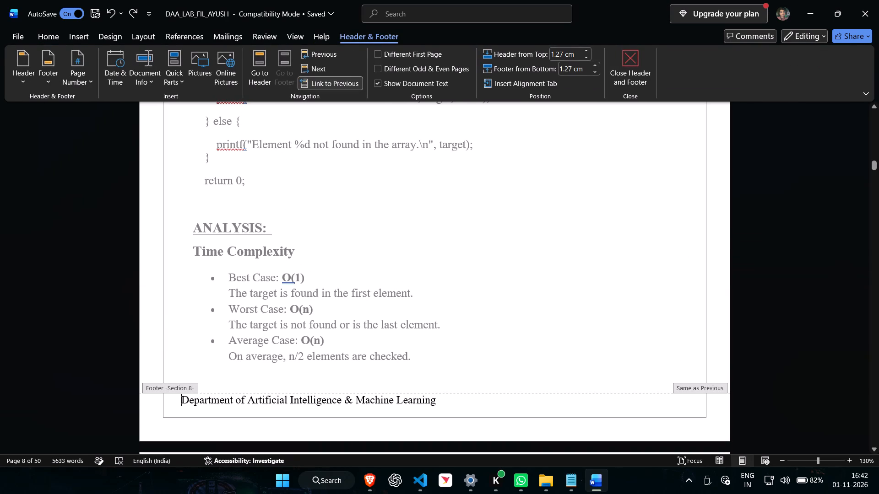
click(698, 387)
click(662, 408)
Set the page numbering for the page 8 section to start at 8 instead of continuing from the previous section.
click(84, 82)
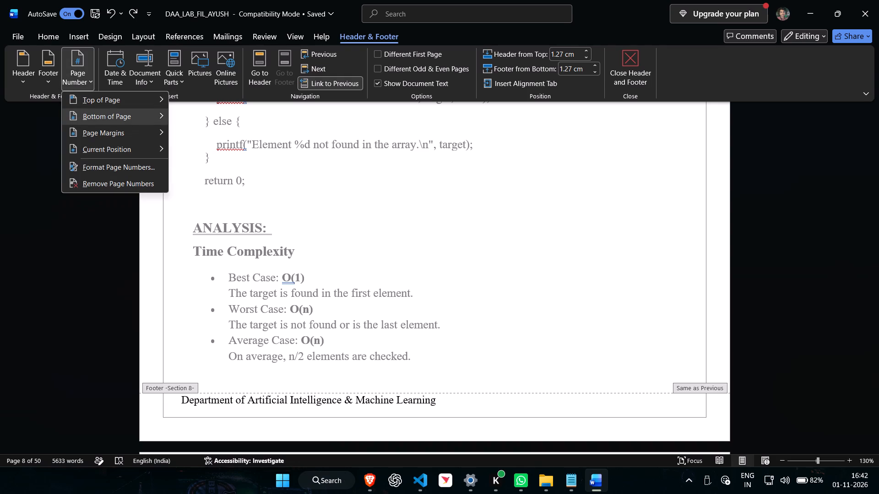
click(108, 155)
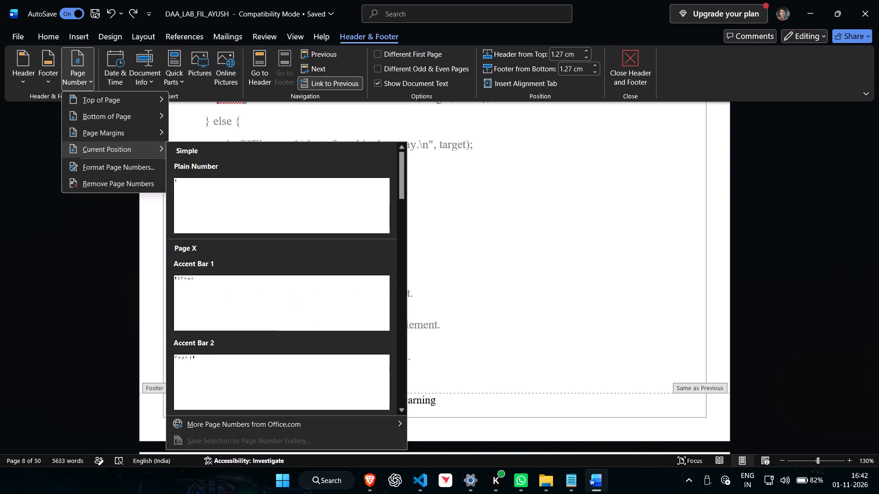
scroll(247, 365, down, 1)
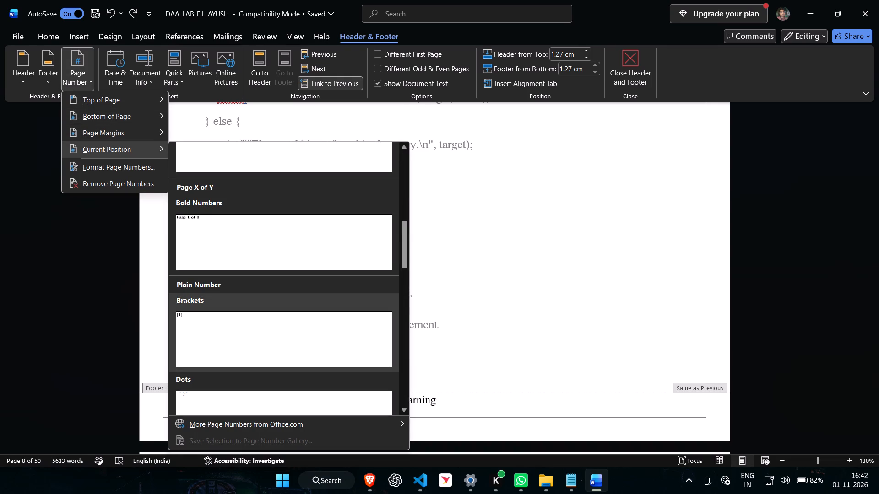
scroll(298, 343, down, 2)
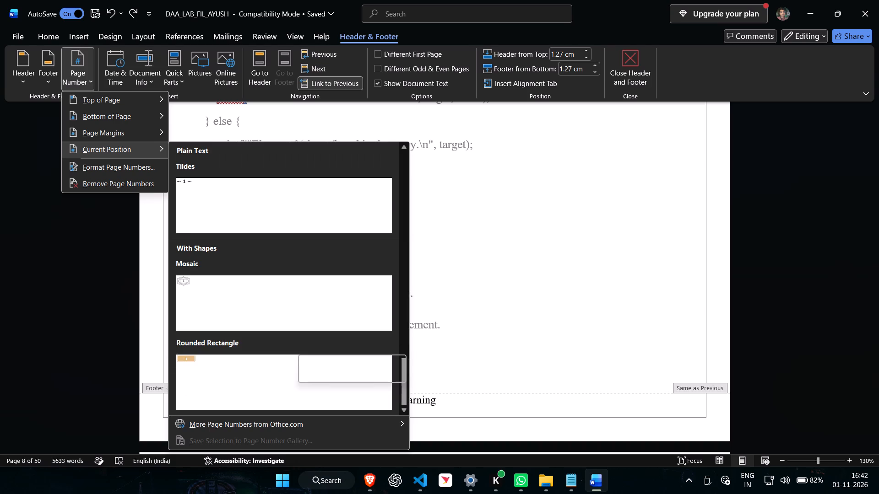
click(124, 167)
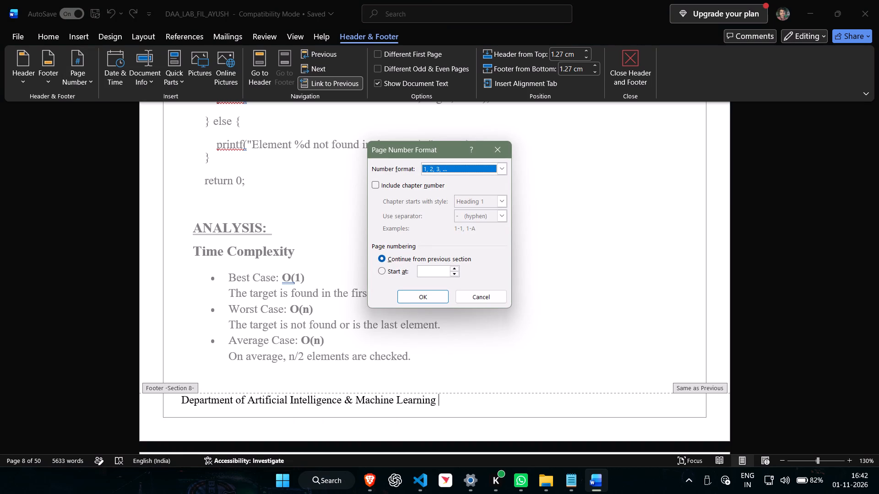
click(429, 268)
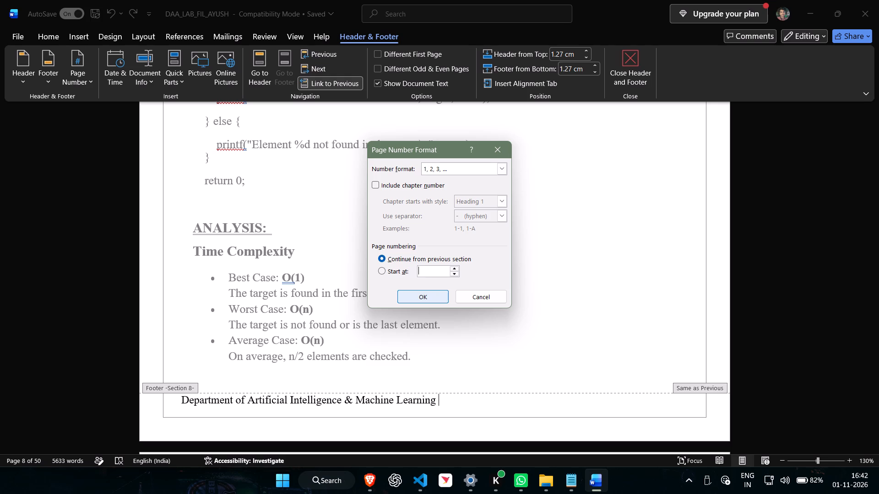
key(8)
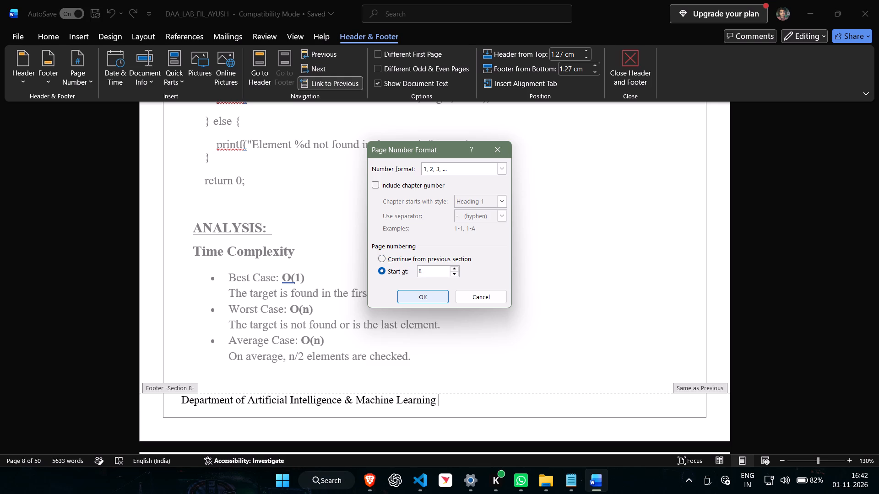
click(421, 295)
click(781, 316)
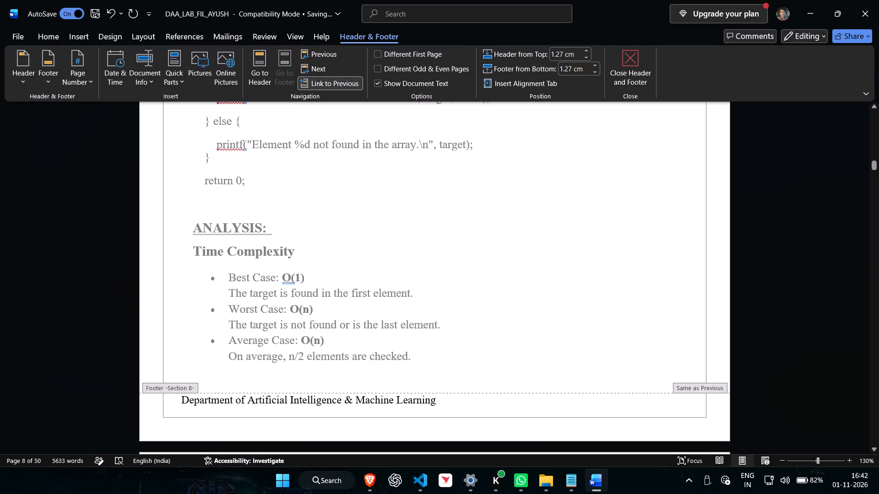
Add the number 1 to the page 8 footer, spaced out from the department name to the line's right end.
click(694, 396)
key(space)
key(space)
key(space)
key(space)
key(space)
key(space)
key(space)
key(space)
key(space)
key(space)
key(space)
key(space)
key(space)
key(space)
key(space)
key(space)
key(space)
key(space)
key(space)
key(space)
key(space)
key(space)
key(space)
key(space)
key(space)
key(space)
key(space)
key(space)
key(space)
key(space)
key(space)
key(space)
key(space)
key(space)
key(space)
key(space)
key(space)
key(space)
key(space)
key(space)
key(space)
key(space)
key(space)
key(space)
key(space)
key(space)
key(space)
key(space)
key(space)
key(space)
key(space)
key(space)
key(space)
key(space)
key(space)
key(space)
key(space)
key(space)
key(space)
key(space)
key(space)
key(space)
key(space)
key(space)
key(space)
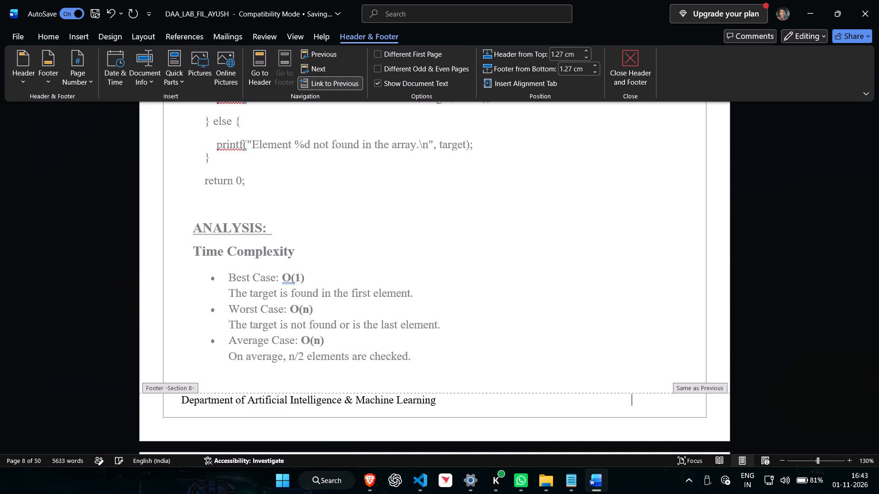
key(space)
key(space)
key(space)
key(space)
key(space)
key(space)
key(space)
key(space)
key(space)
key(space)
key(space)
key(space)
key(space)
key(space)
key(BackSpace)
key(1)
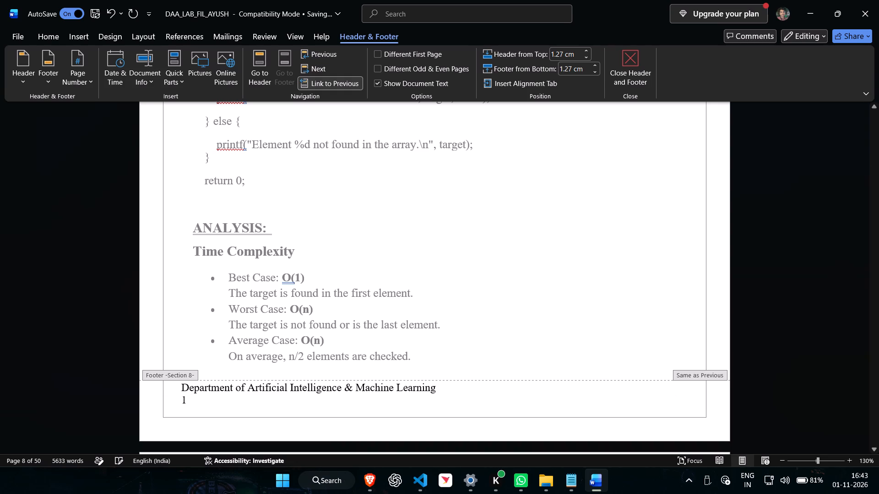
key(BackSpace)
key(BackSpace)
key(1)
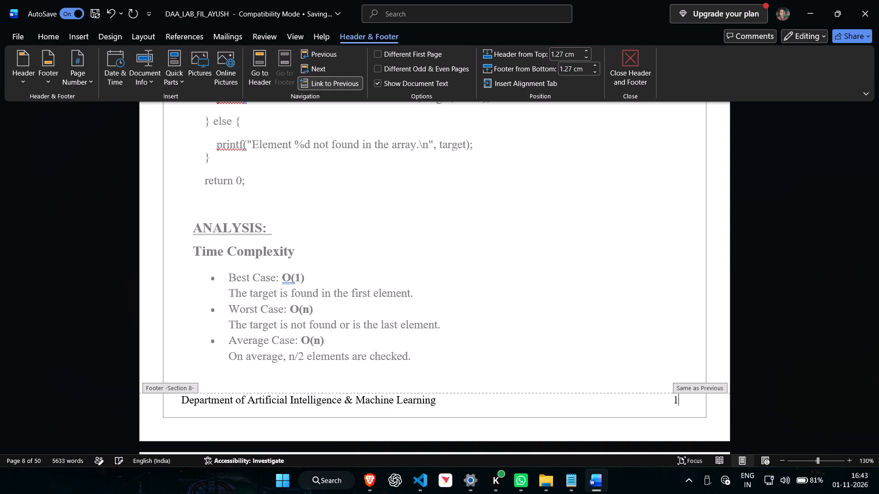
Unlink the page 9 footer (section 9) from the previous section.
scroll(708, 407, down, 15)
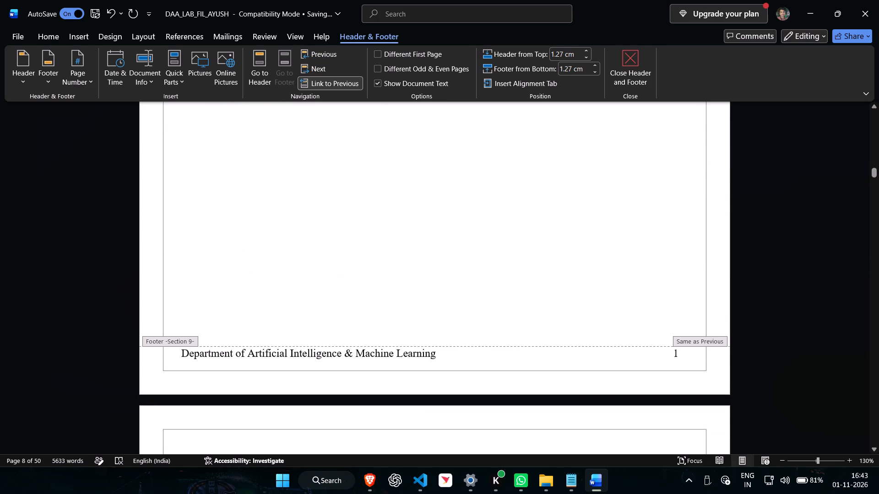
click(689, 355)
click(336, 81)
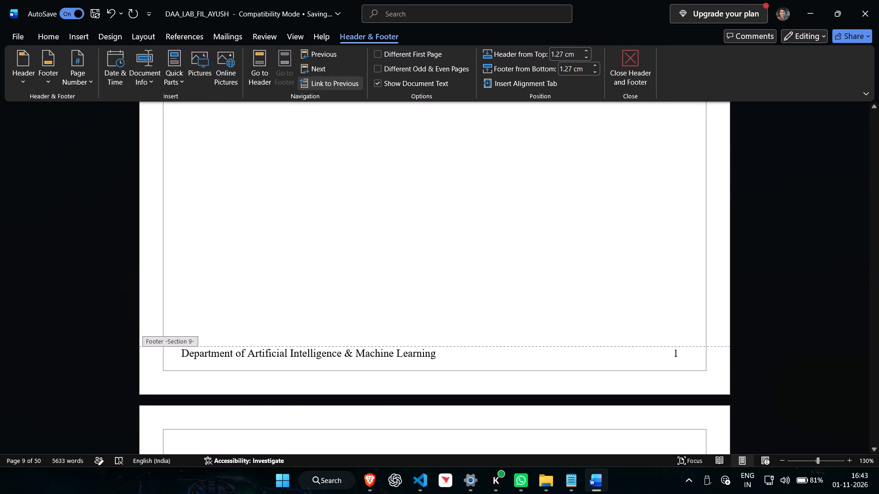
Move on to the page 11 footer and unlink section 11 from the previous section, keeping its own footer content.
scroll(549, 285, down, 18)
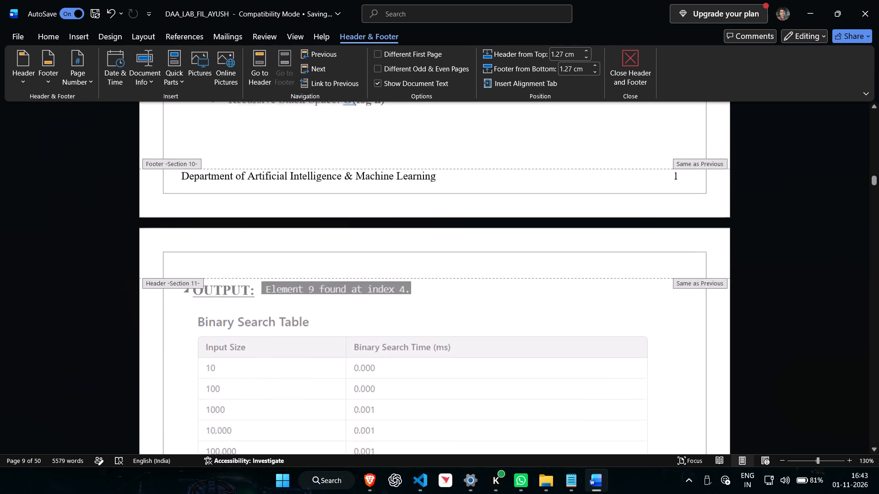
scroll(548, 288, up, 8)
click(312, 70)
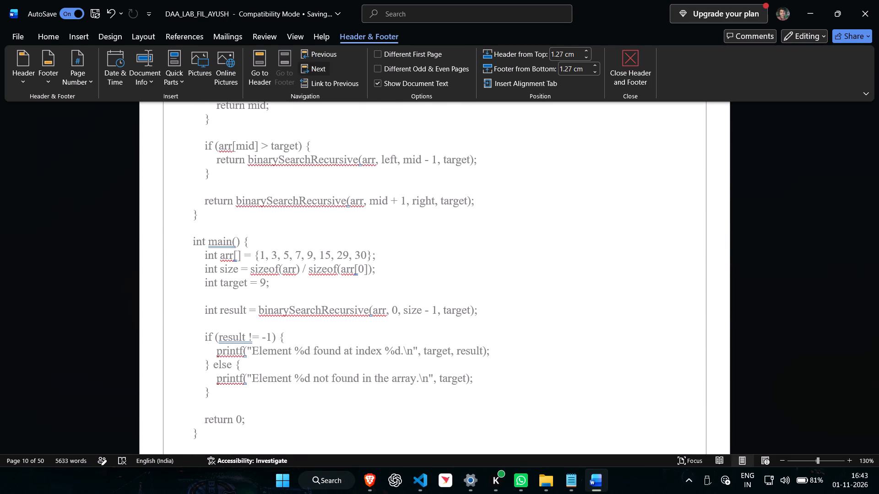
scroll(595, 322, down, 15)
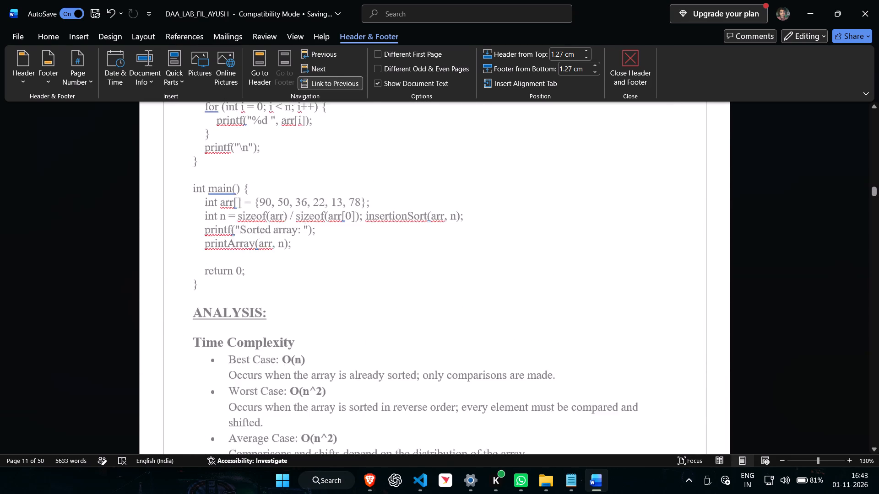
scroll(595, 322, up, 4)
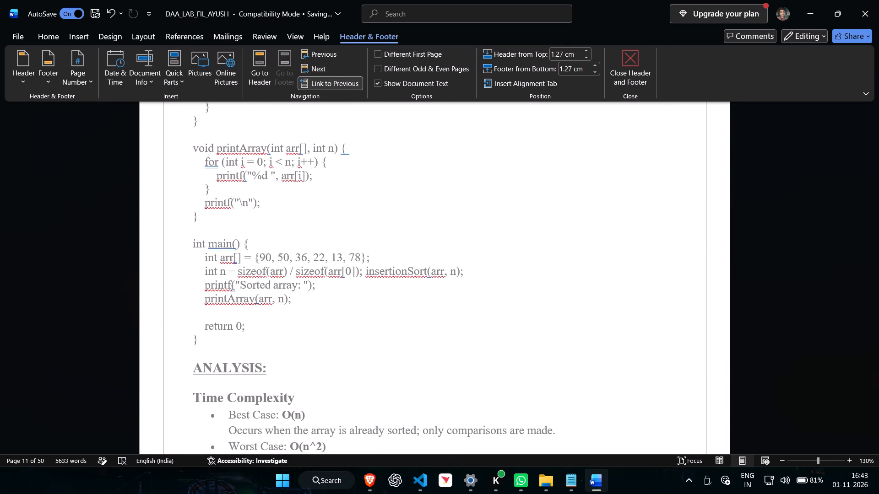
click(304, 84)
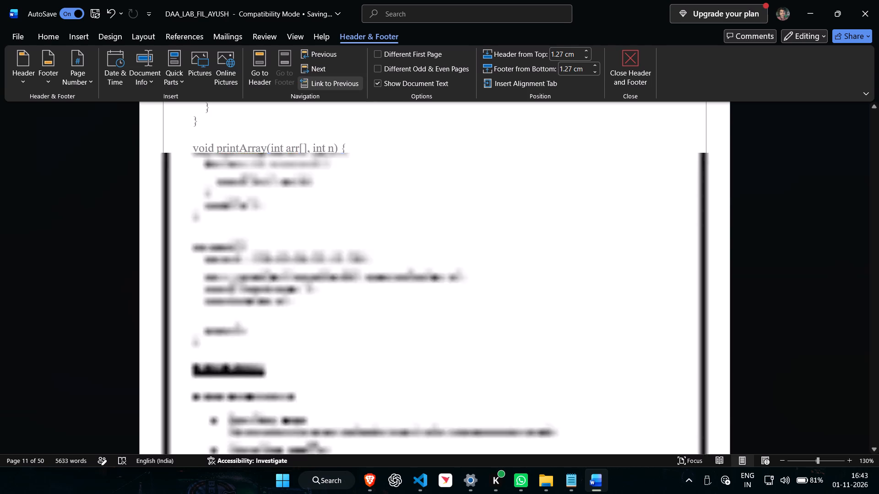
click(304, 84)
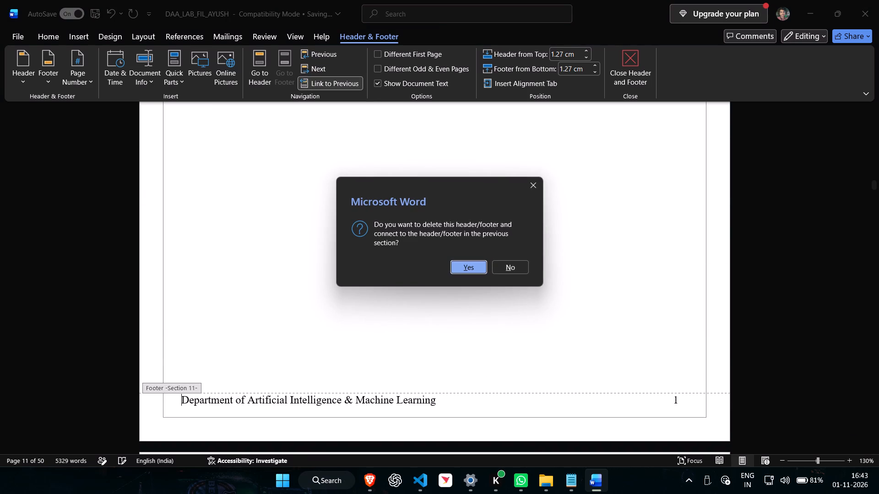
click(507, 268)
Check the footers and their section links on the pages after page 11, through the Bubble Sort experiment.
scroll(507, 268, down, 5)
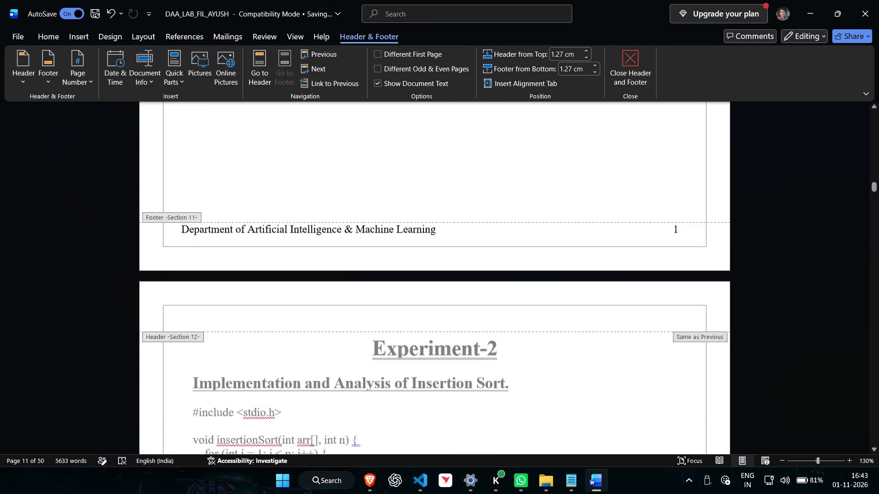
scroll(507, 268, down, 13)
scroll(507, 268, down, 10)
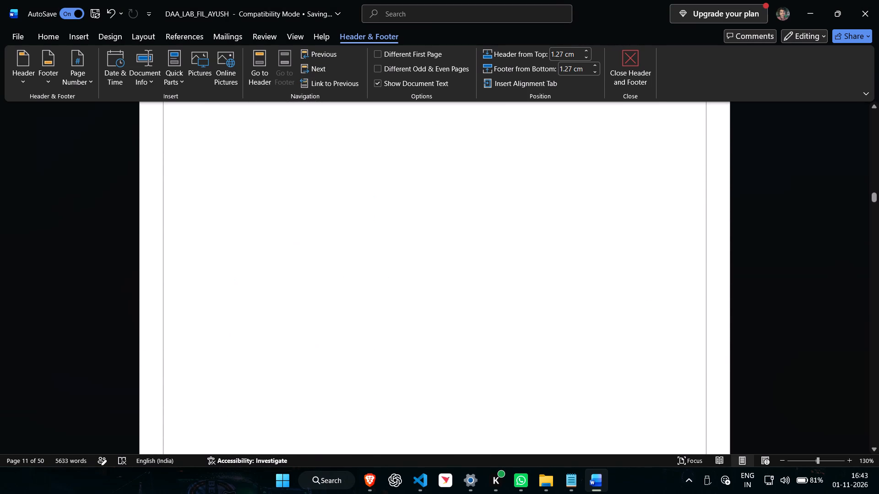
scroll(507, 268, down, 18)
scroll(507, 268, down, 12)
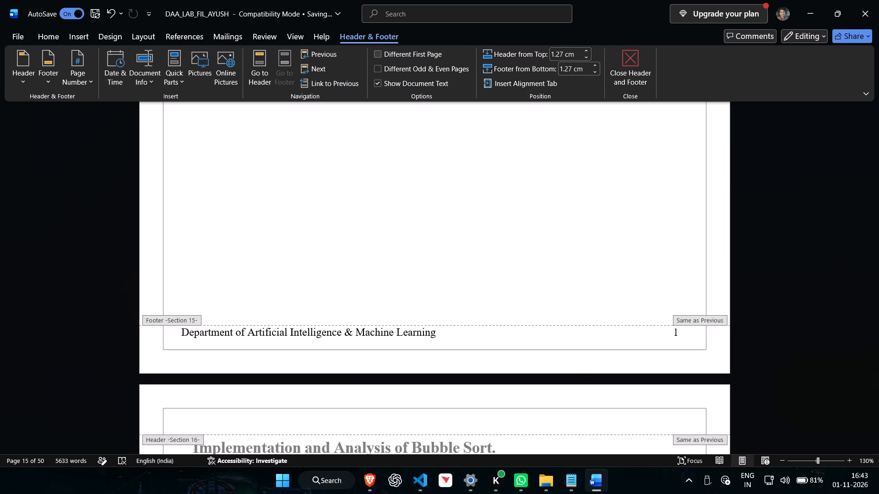
Enable a different first page for the section 11 footer and check the footers on the following Insertion Sort pages.
click(376, 53)
scroll(520, 379, down, 7)
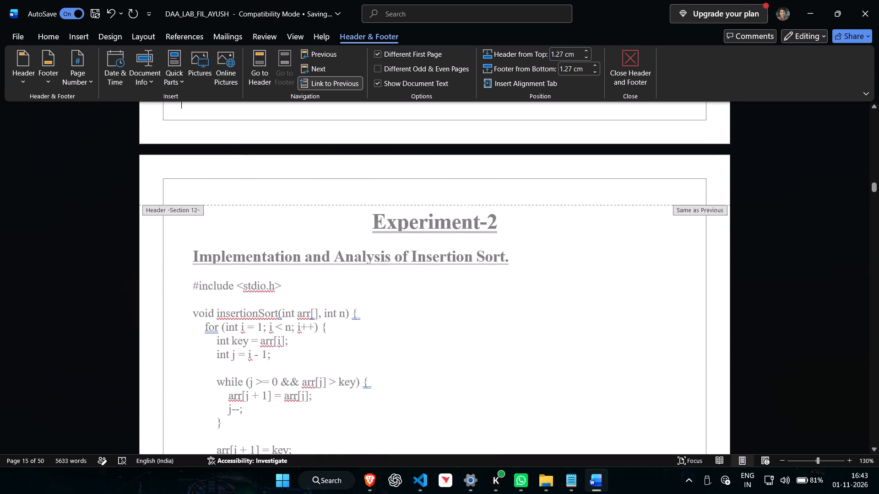
scroll(520, 379, down, 18)
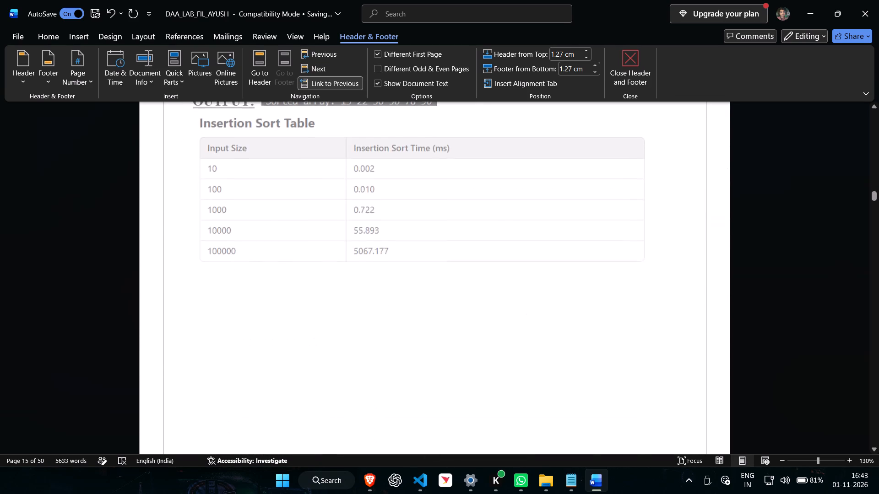
scroll(520, 379, down, 11)
scroll(520, 379, up, 10)
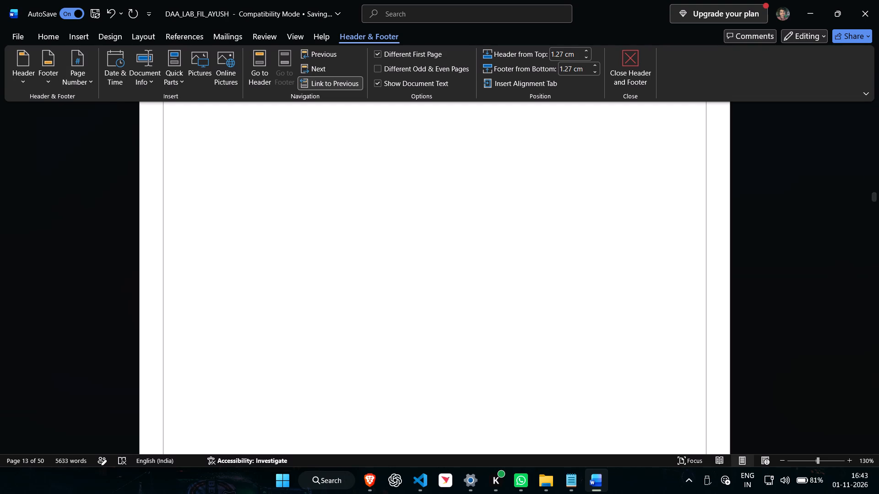
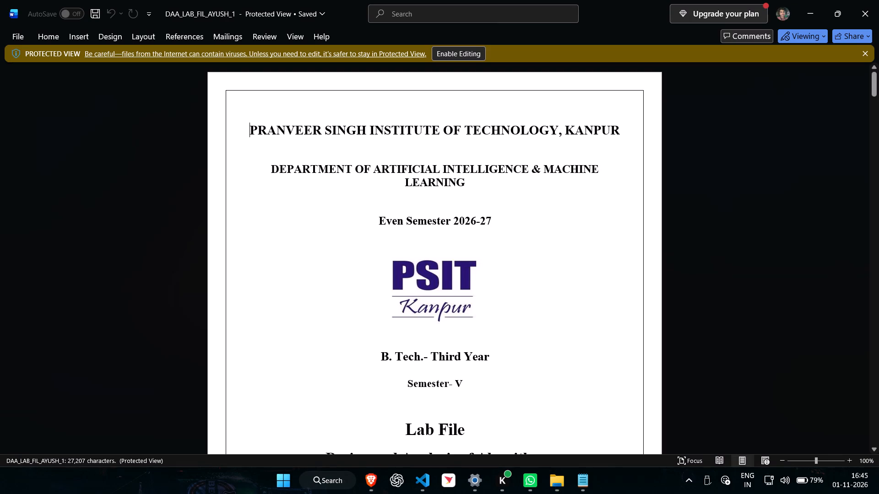
click(448, 64)
click(450, 58)
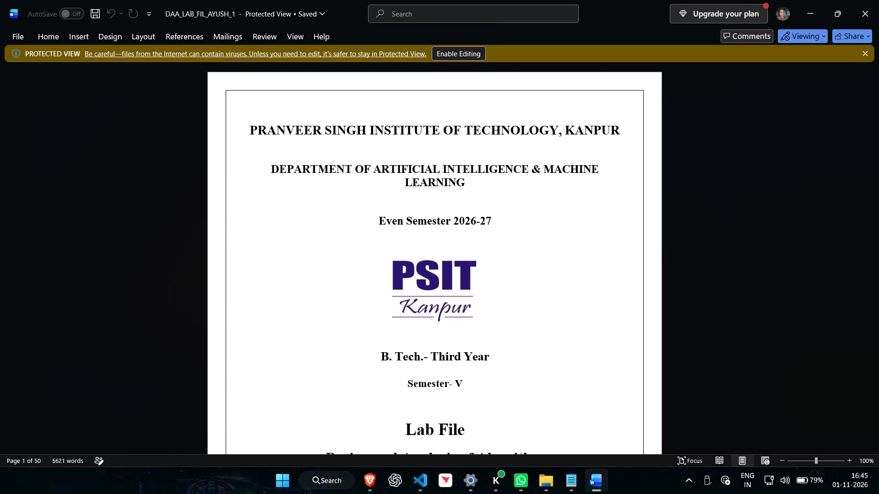
Open the section 1 footer on the cover page and remove the tab before the department text so it starts at the left margin.
scroll(409, 193, down, 12)
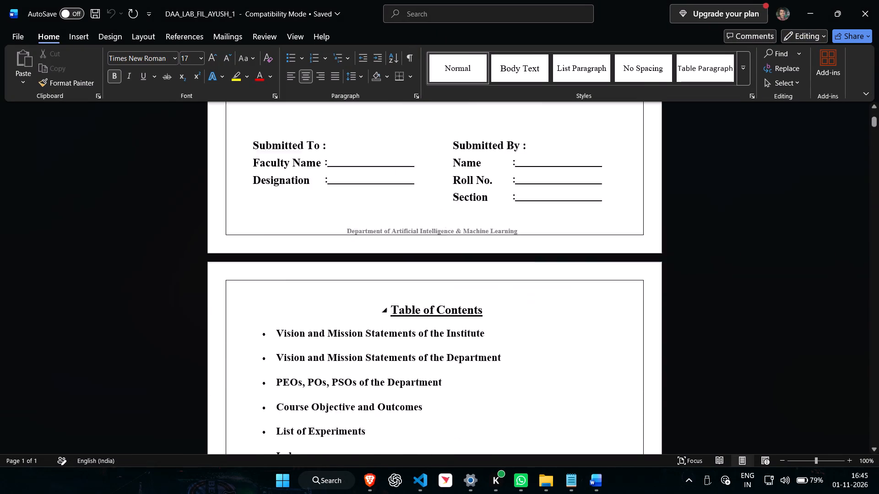
scroll(439, 209, down, 1)
click(513, 133)
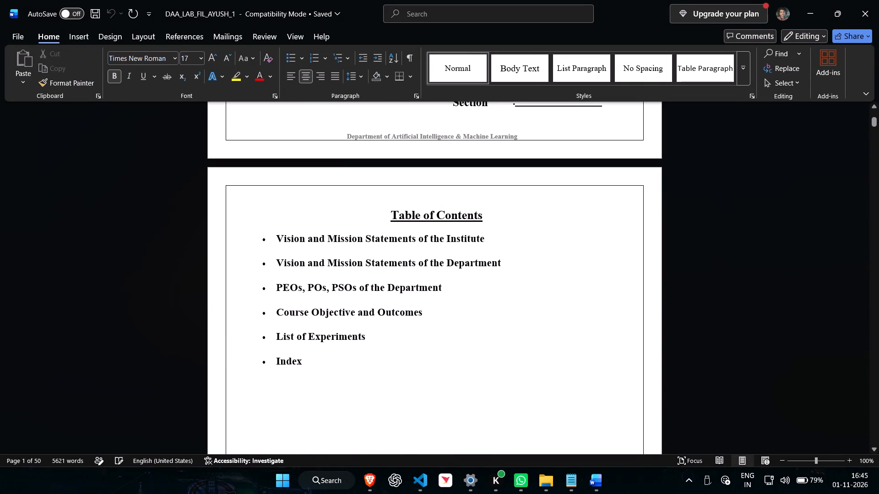
right_click(493, 133)
click(505, 139)
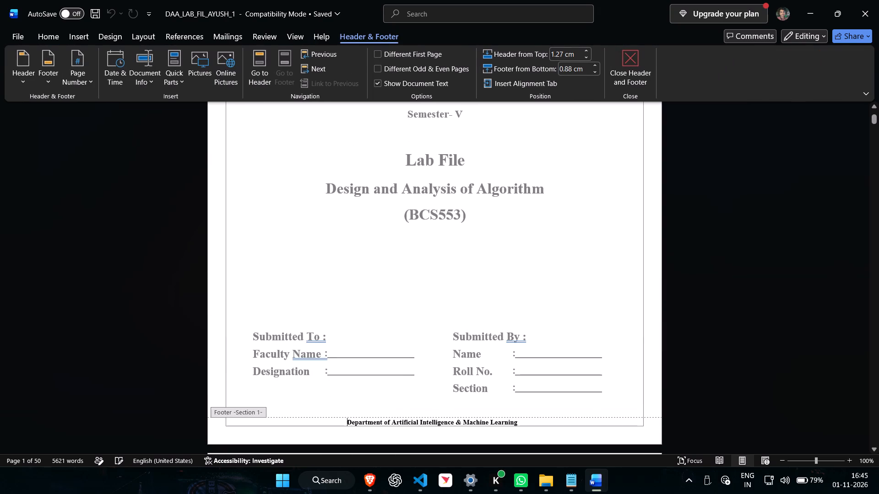
click(346, 421)
key(BackSpace)
Remove the leading tab in the section 3 and section 2 footers so the department text starts at the left margin.
scroll(411, 397, down, 2)
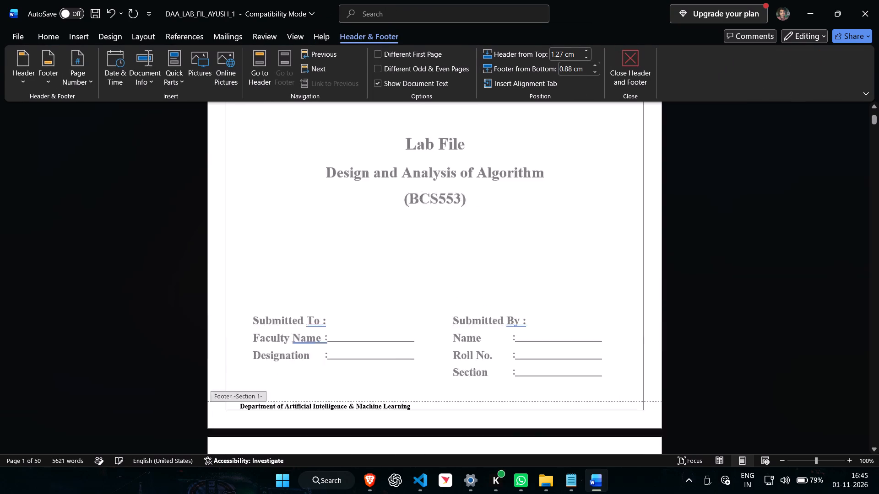
scroll(411, 397, down, 13)
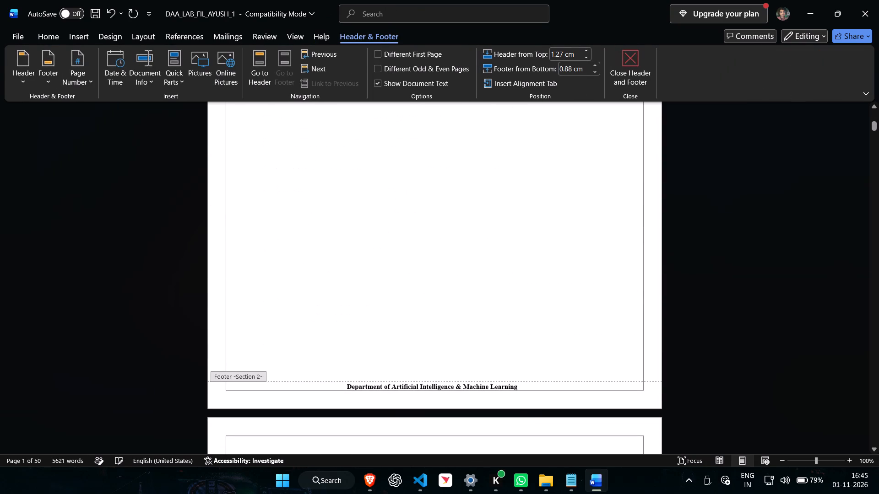
click(347, 385)
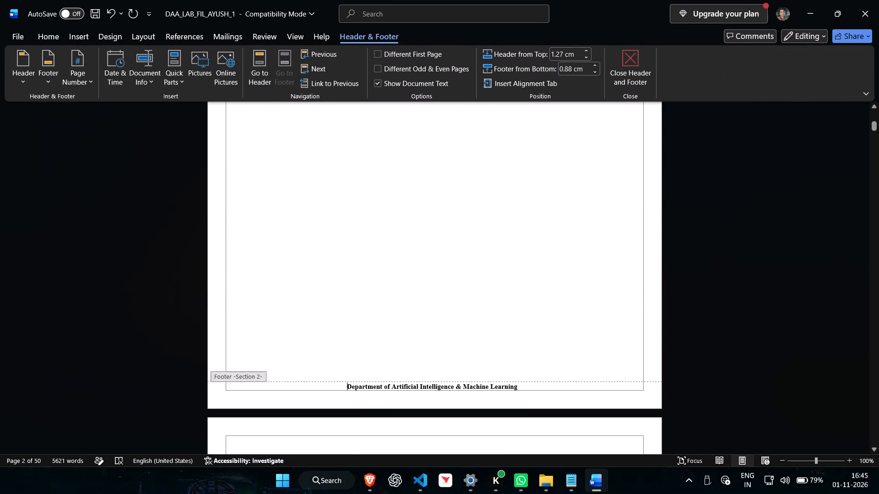
click(320, 68)
key(BackSpace)
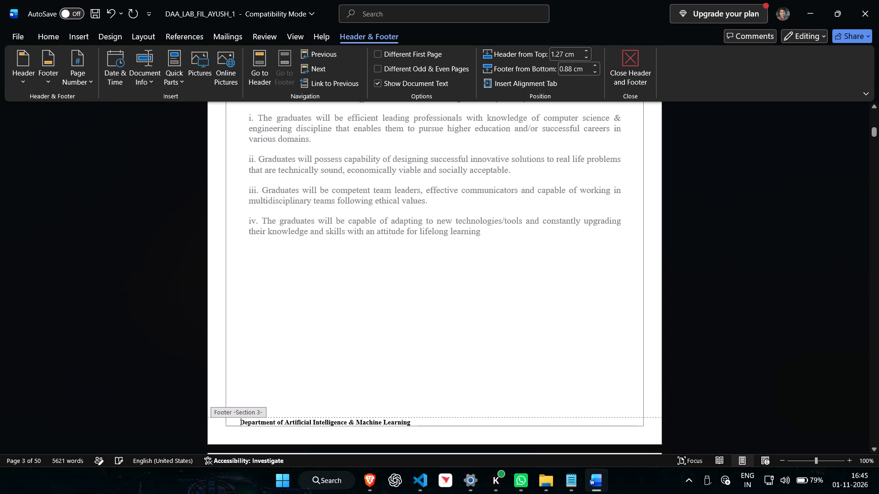
click(311, 56)
key(BackSpace)
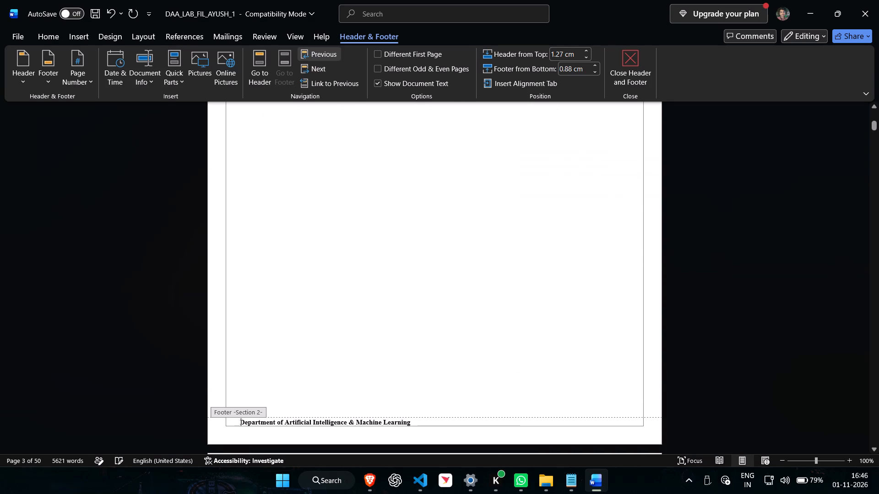
Remove the leading tab from the department text in the footers of sections 4, 5, 6 and 7.
click(311, 56)
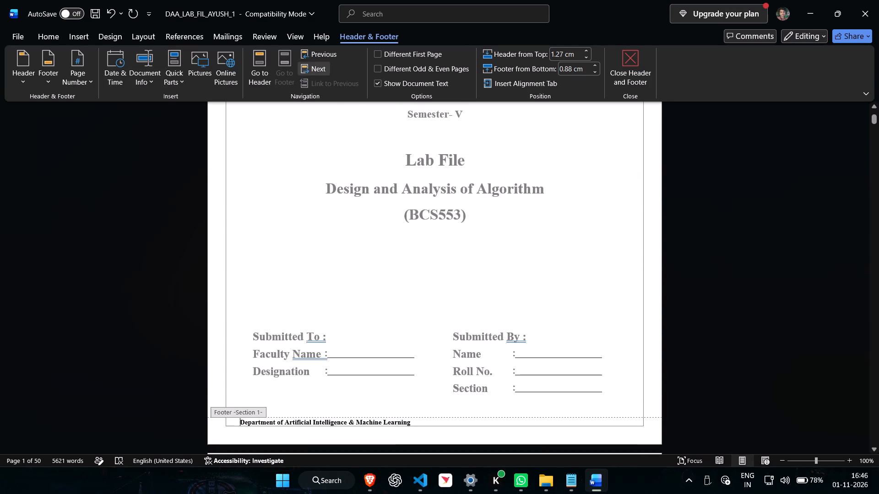
click(316, 66)
click(316, 66)
click(316, 66)
key(BackSpace)
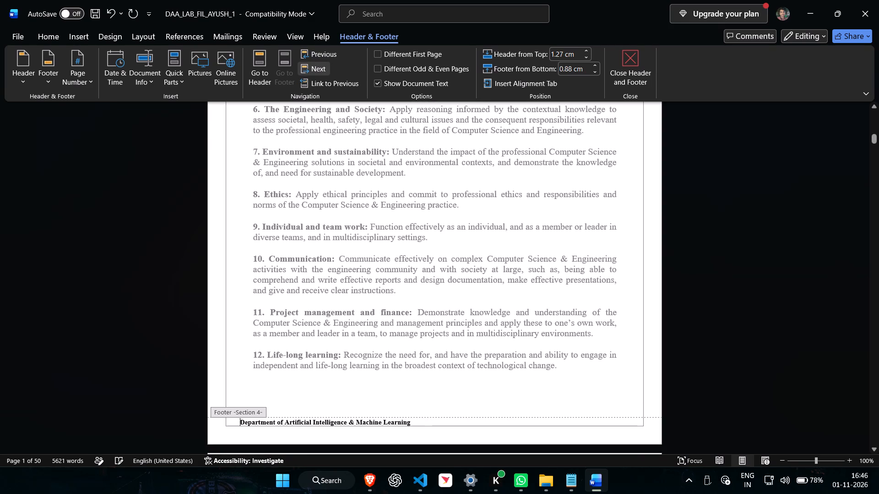
click(316, 66)
key(BackSpace)
click(316, 66)
key(BackSpace)
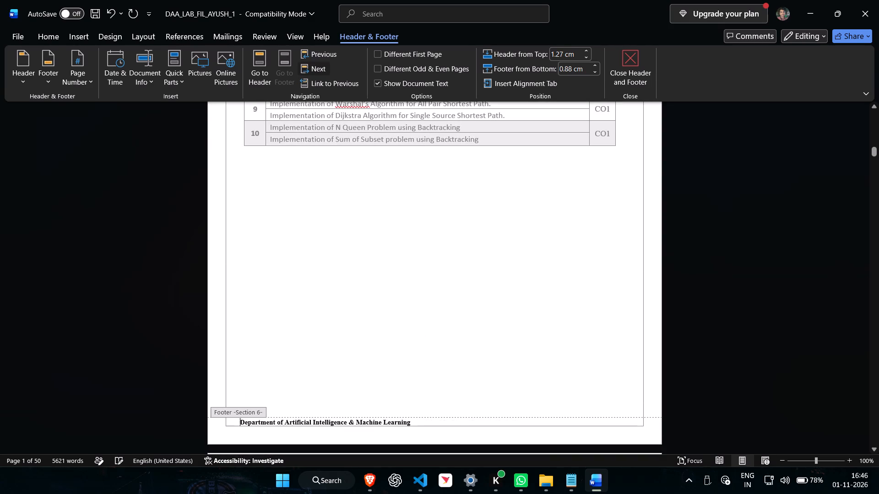
click(316, 66)
key(BackSpace)
Align the section 8 footer's department text to the left margin and tab its page number back to the right margin.
click(316, 66)
click(316, 66)
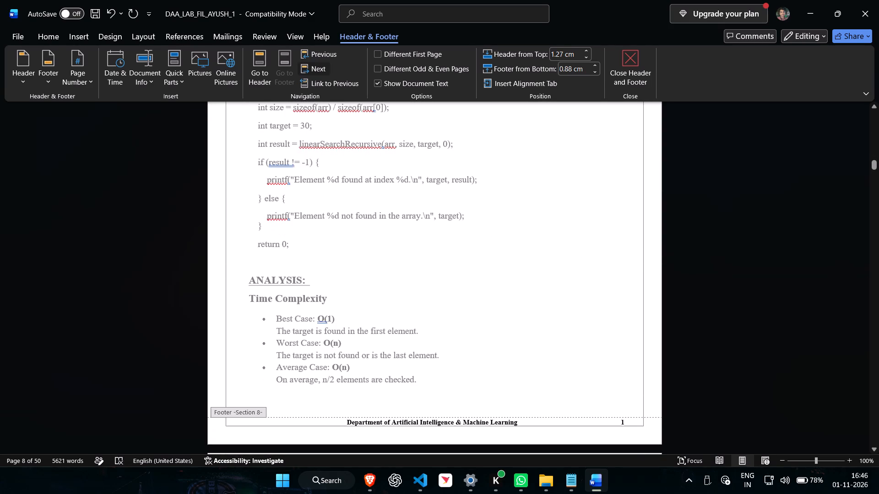
click(319, 59)
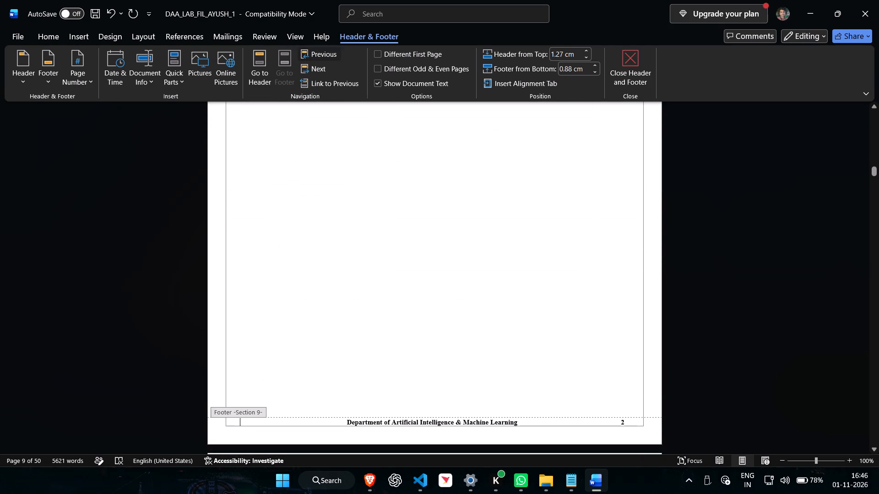
key(BackSpace)
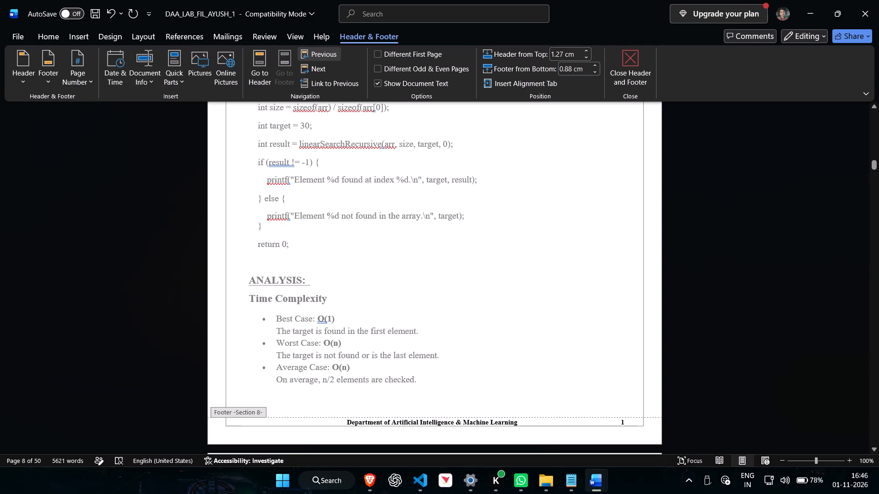
click(352, 421)
key(Left)
key(BackSpace)
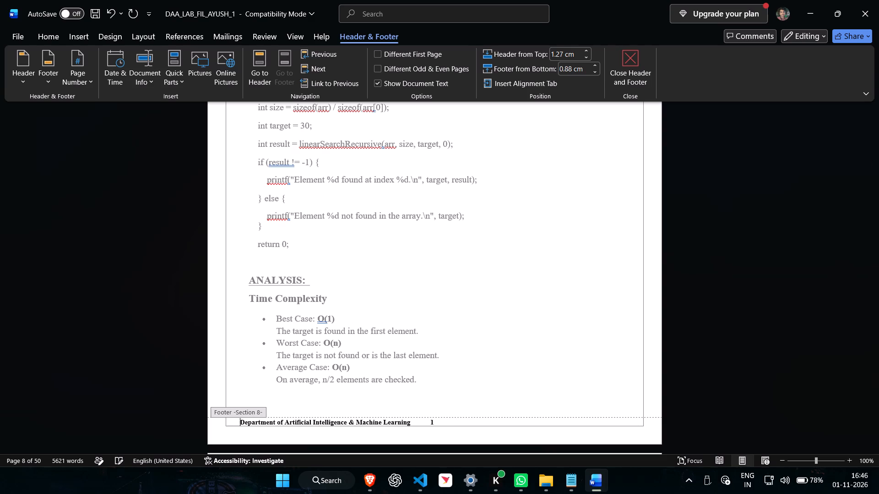
click(425, 423)
key(space)
key(space)
key(Tab)
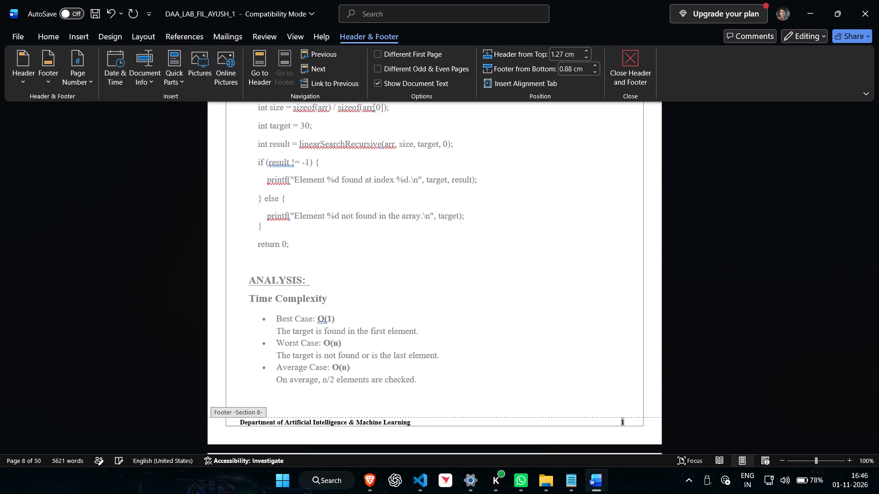
Align the section 9 footer's department text to the left margin and tab its page number to the right margin.
click(322, 69)
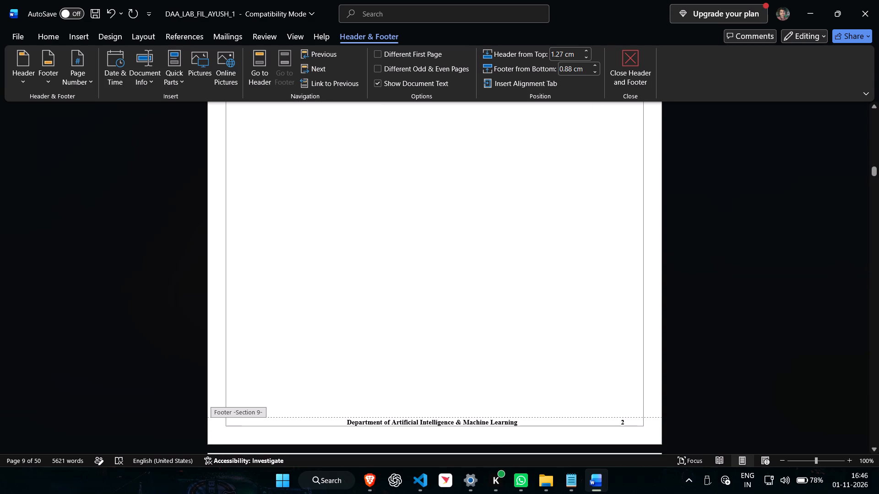
click(347, 423)
key(BackSpace)
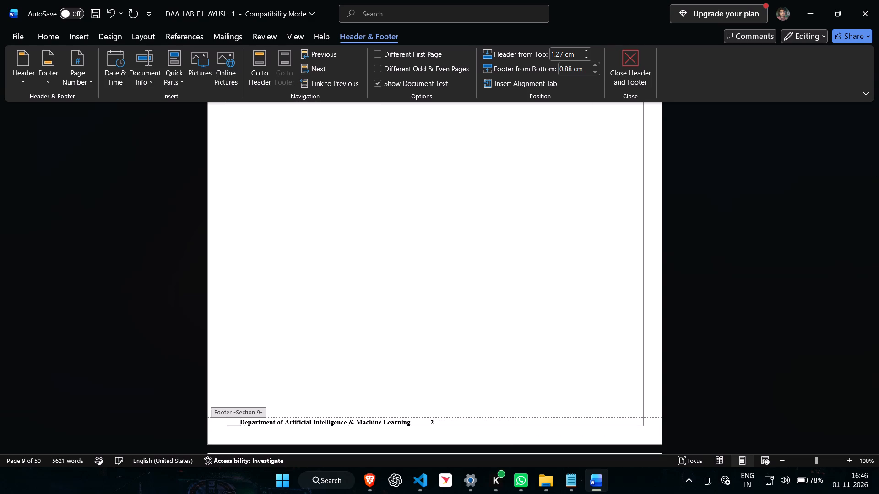
click(428, 418)
key(Tab)
click(470, 360)
scroll(470, 360, down, 6)
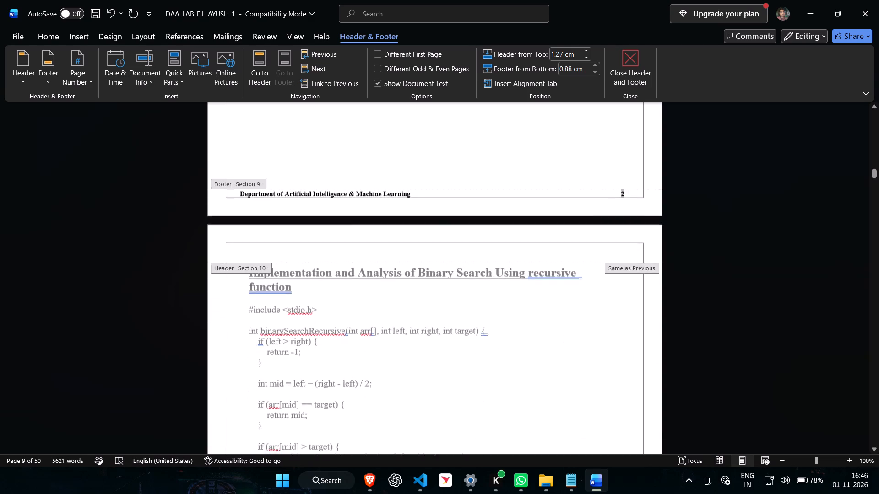
Remove the leading tab before the department text in the section 10 footer so it starts at the left margin.
scroll(470, 360, down, 9)
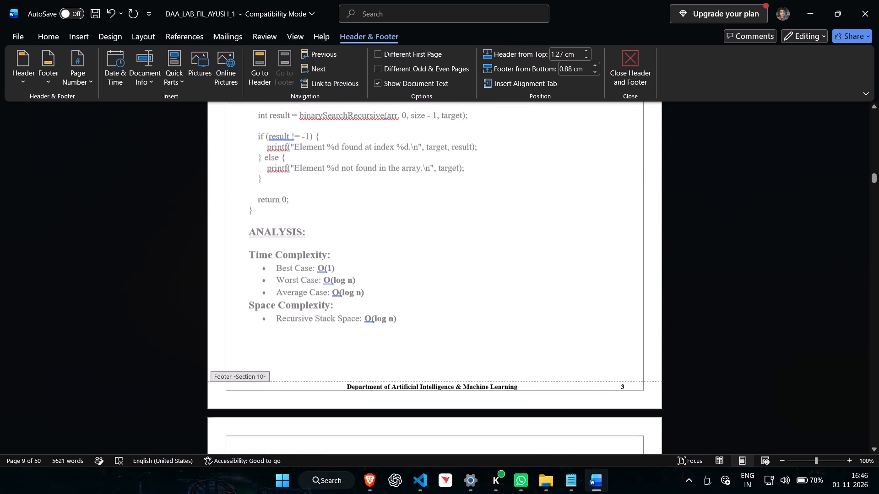
click(346, 386)
scroll(378, 378, up, 8)
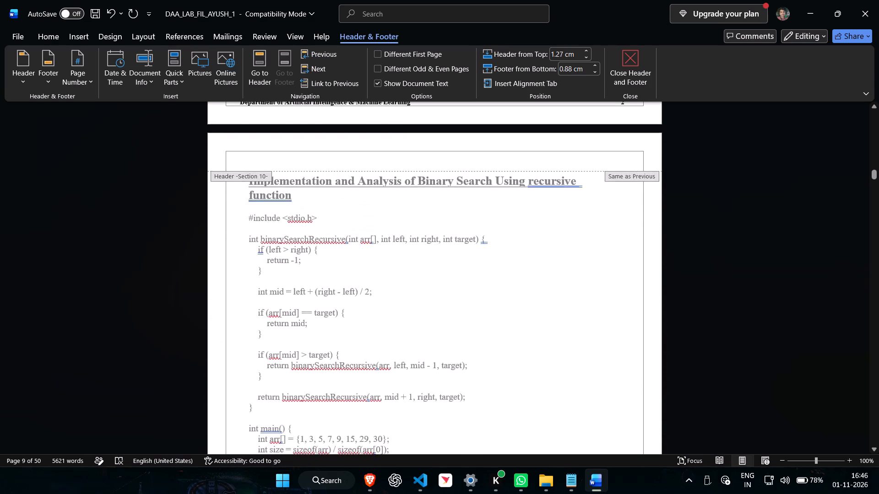
scroll(378, 377, up, 3)
scroll(367, 306, down, 4)
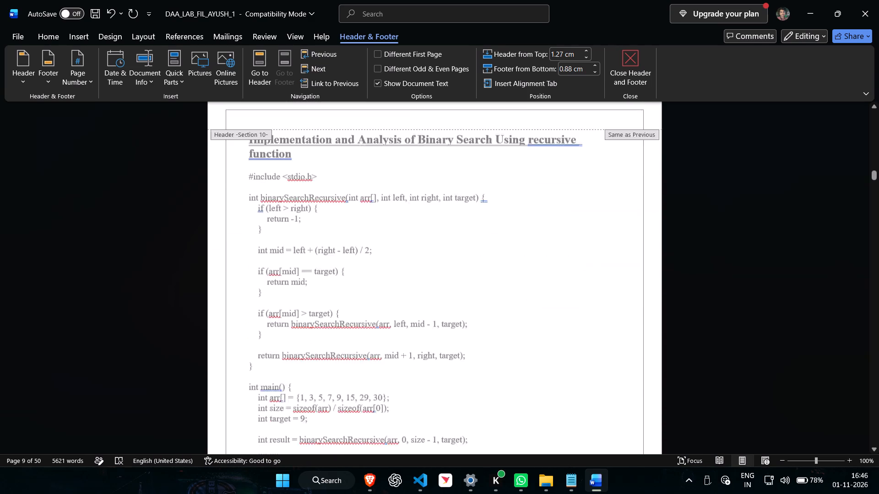
scroll(367, 306, down, 8)
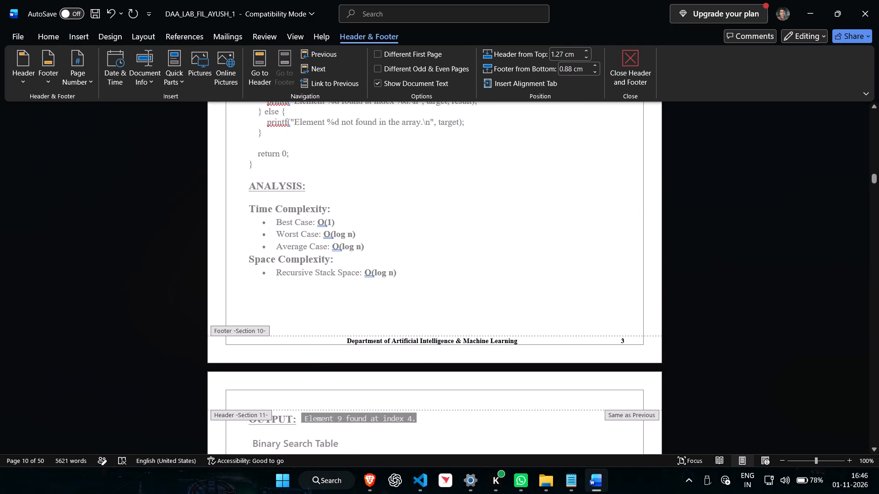
key(BackSpace)
Remove the leading tab before the department text in the section 12 and section 13 footers.
scroll(441, 321, down, 8)
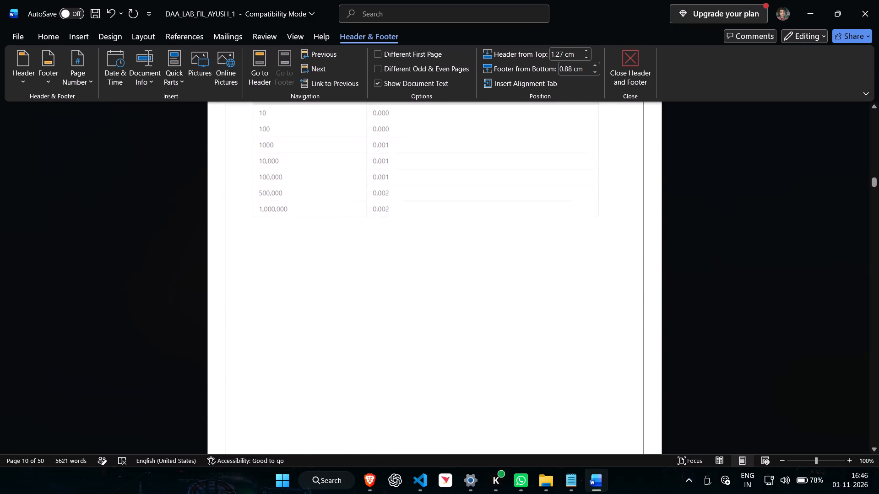
click(335, 65)
click(317, 68)
key(BackSpace)
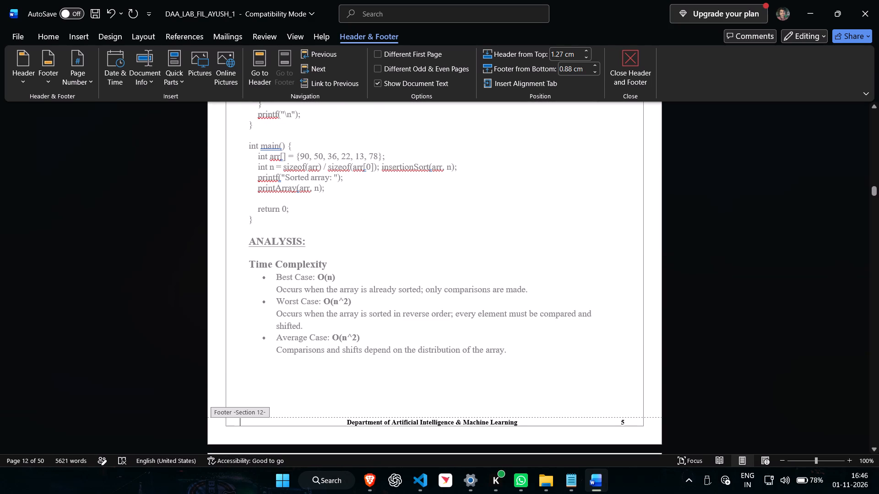
click(347, 418)
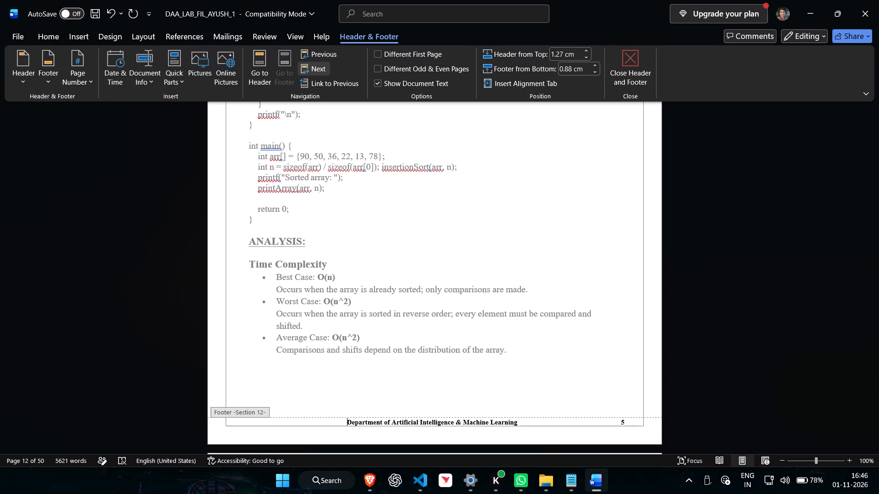
key(BackSpace)
click(321, 68)
key(BackSpace)
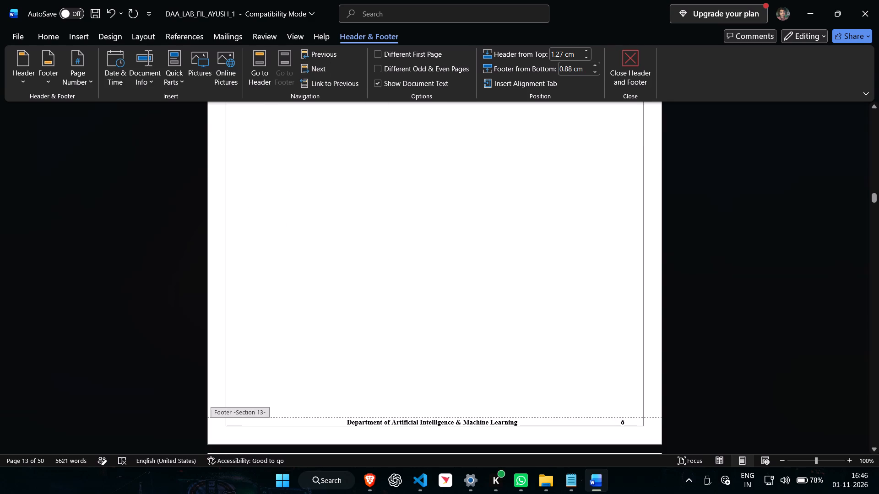
key(ctrl+Right)
key(BackSpace)
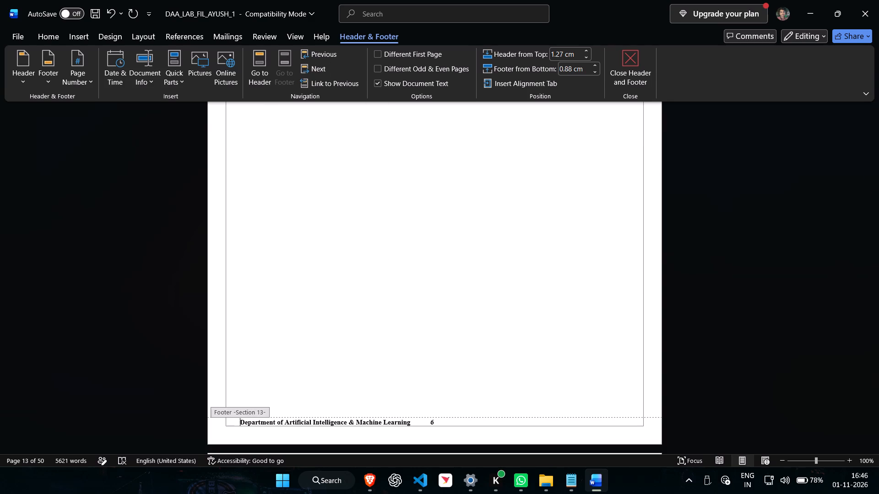
Remove the leading tab before the department text in the footers of sections 14, 15 and 16.
click(335, 58)
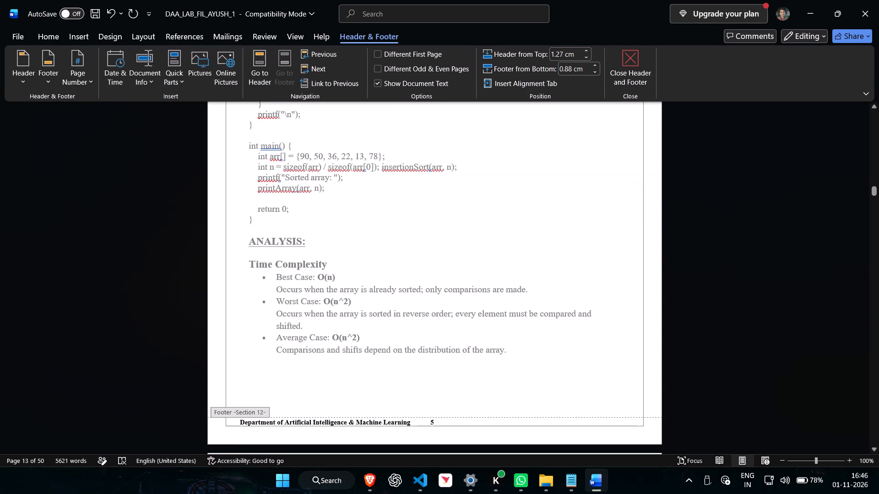
click(334, 63)
click(334, 66)
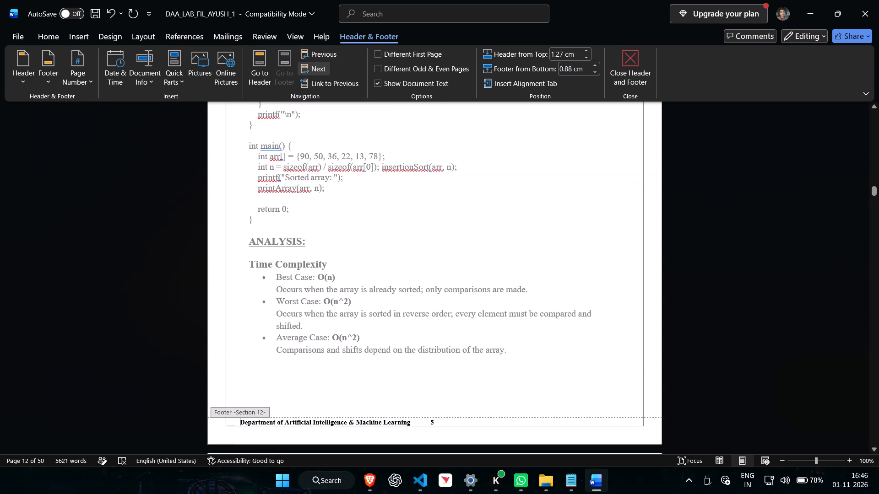
click(326, 72)
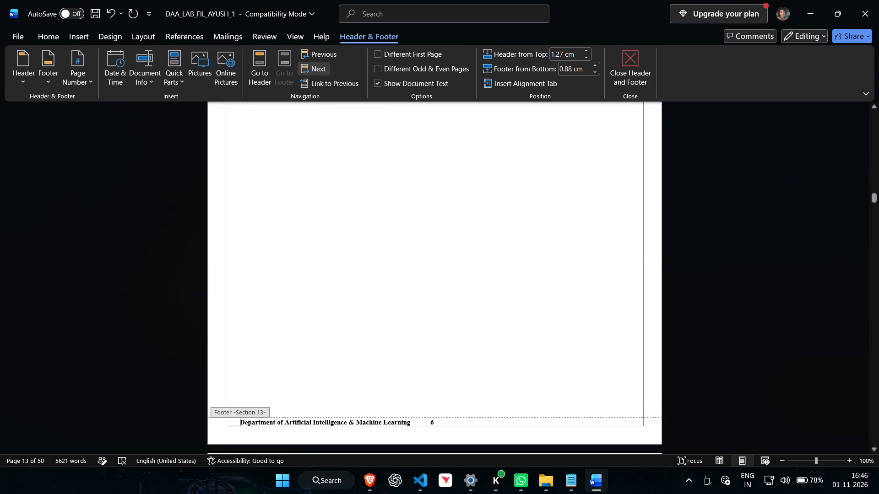
click(326, 72)
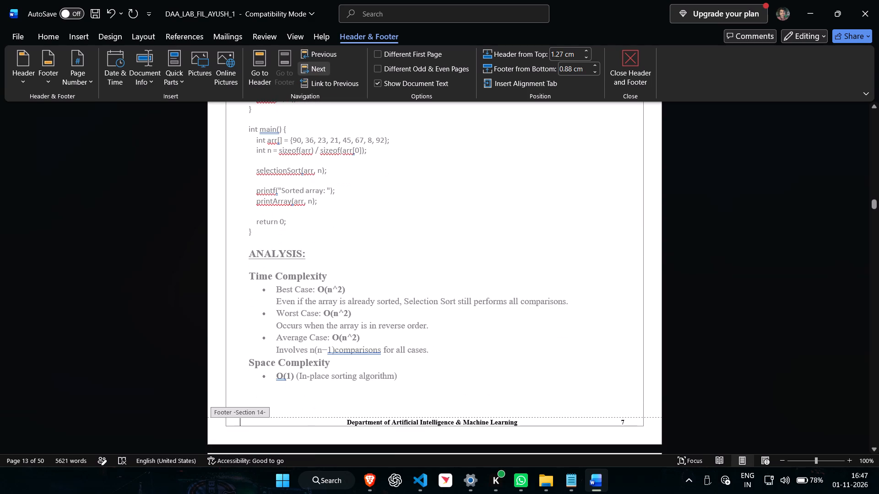
key(ctrl+Right)
key(BackSpace)
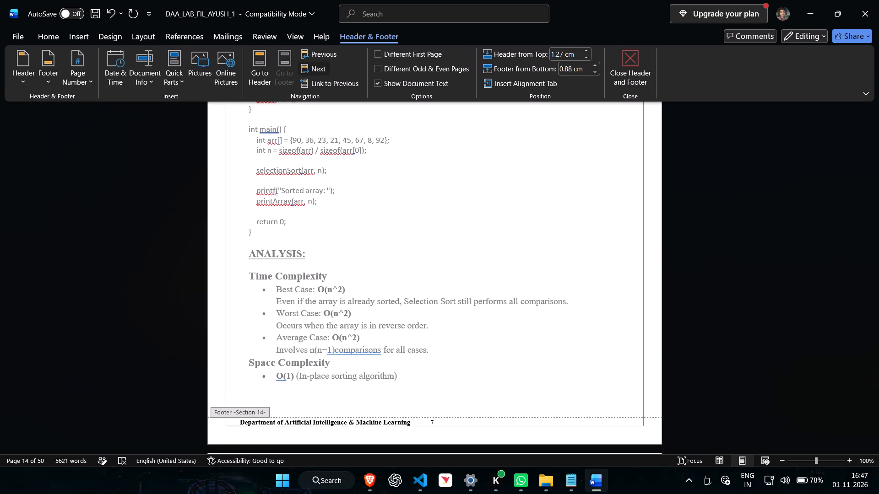
click(326, 72)
key(Right)
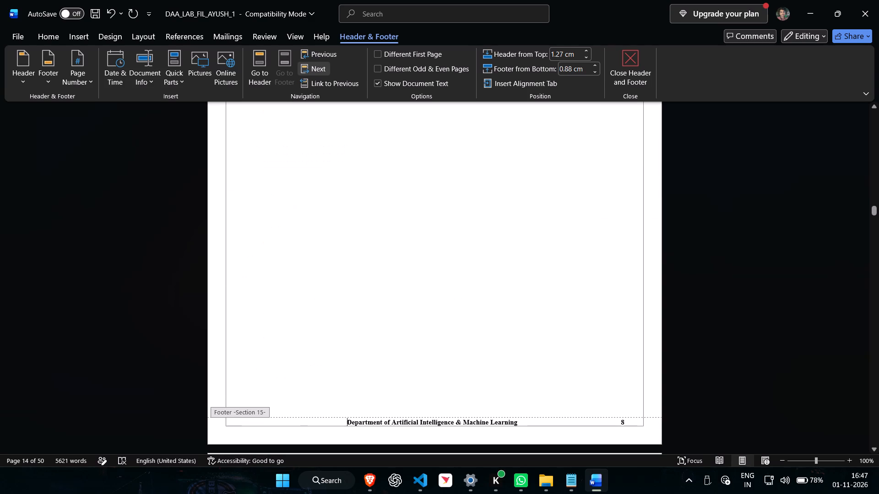
key(ctrl+BackSpace)
click(326, 72)
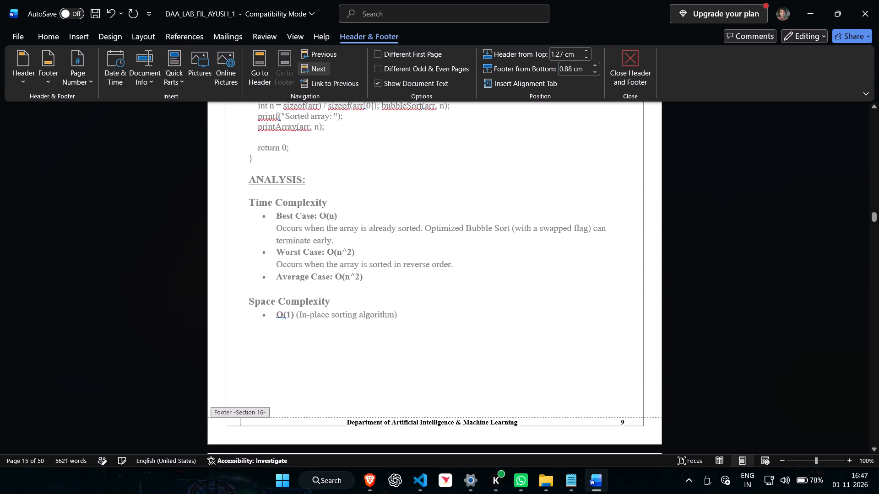
key(Right)
key(BackSpace)
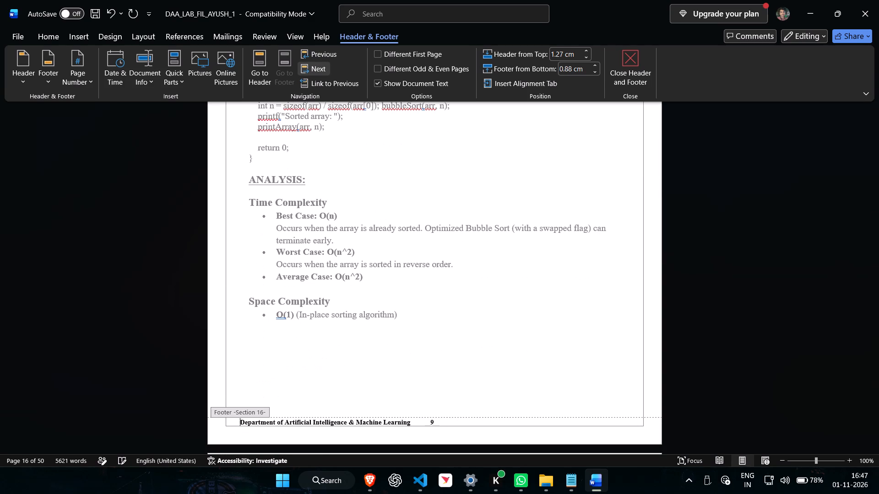
Move the department text to the left margin in the footers of sections 17, 18 and 19 by deleting its leading tab.
click(326, 72)
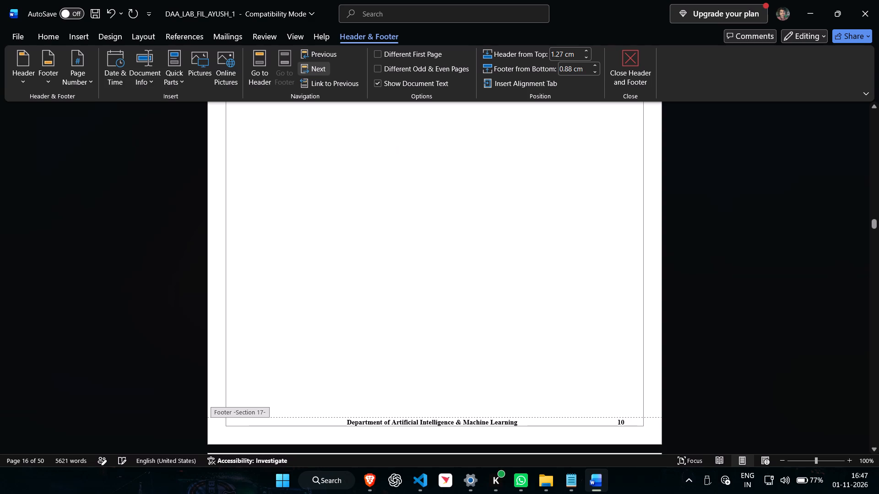
key(BackSpace)
key(Right)
key(BackSpace)
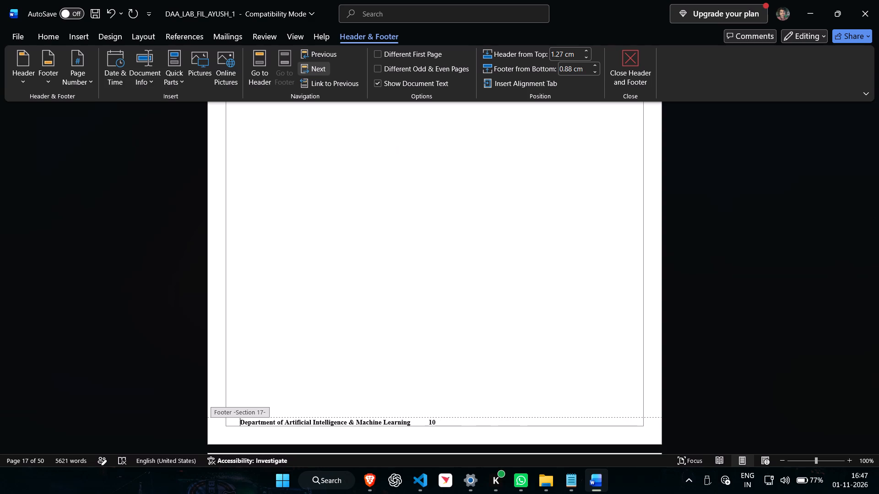
click(326, 72)
key(Right)
key(BackSpace)
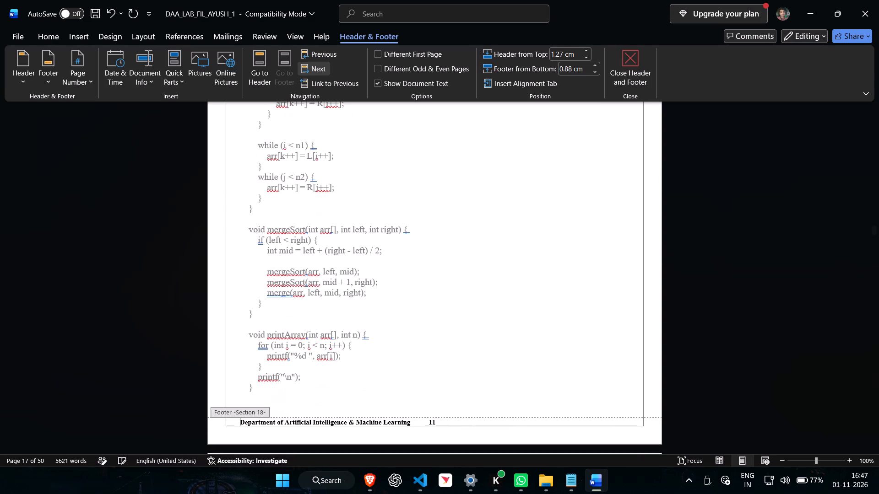
click(326, 72)
key(Right)
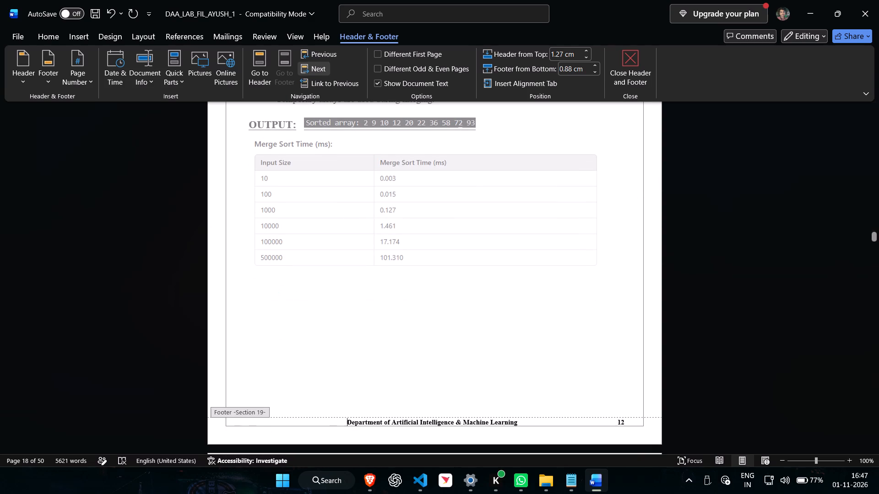
key(BackSpace)
Delete the leading tab before the department text in the footers of sections 20, 21, 22 and 23.
click(326, 72)
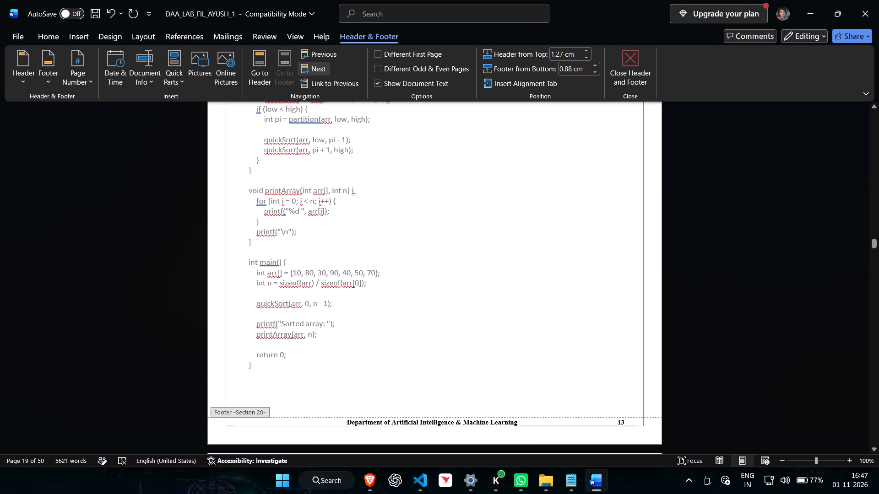
key(Right)
key(BackSpace)
click(326, 72)
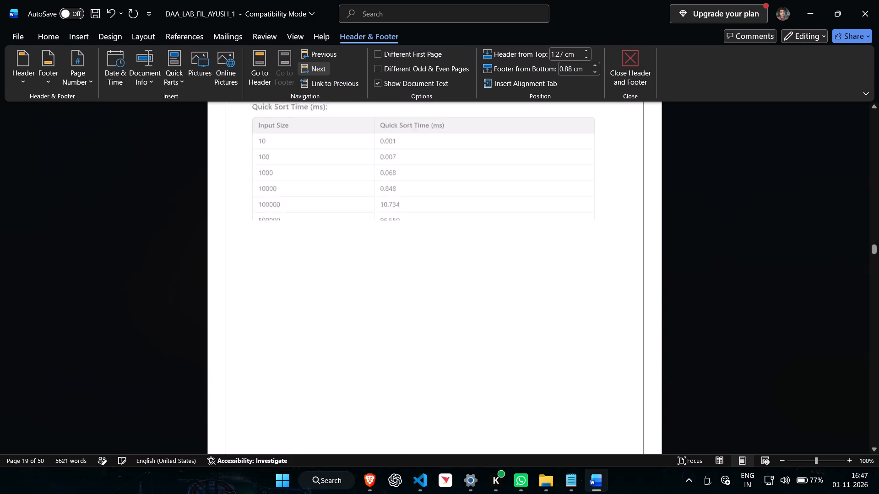
key(Right)
key(BackSpace)
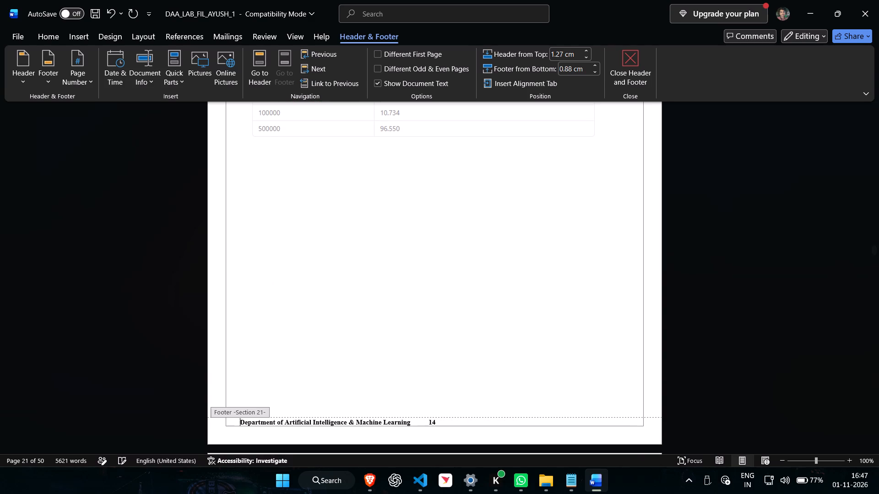
click(328, 64)
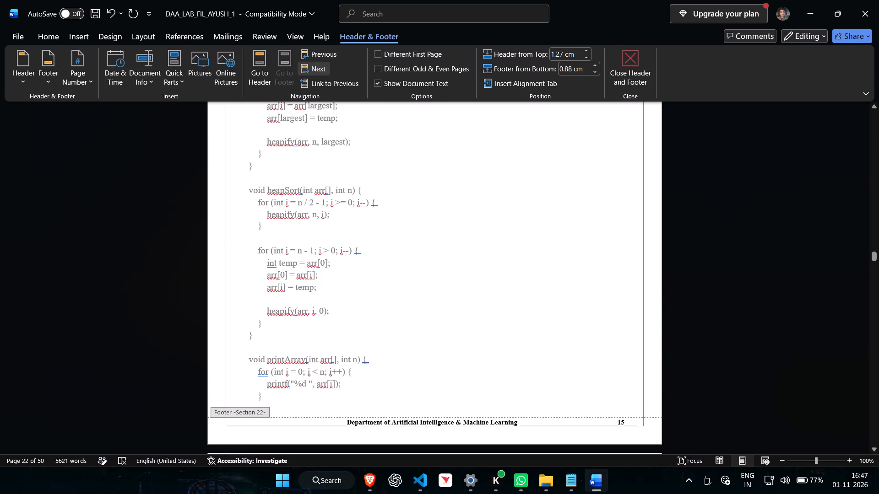
key(Right)
key(BackSpace)
click(327, 63)
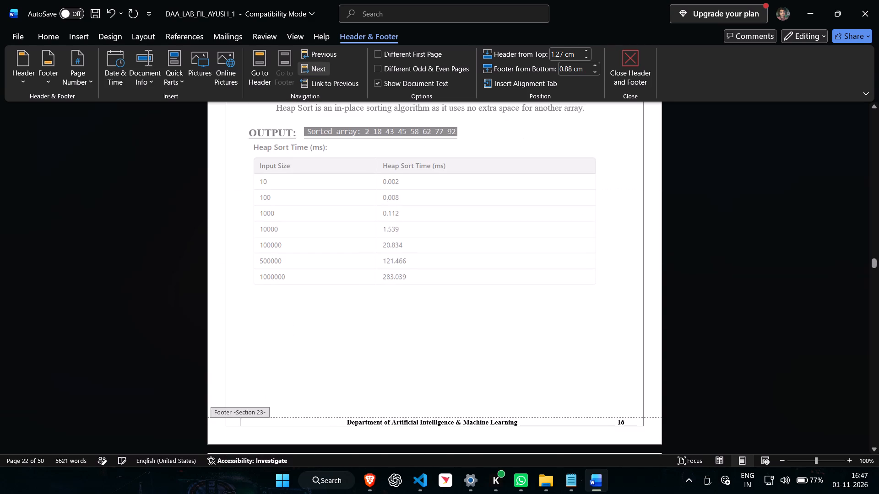
key(Right)
key(BackSpace)
Delete the leading tab in the footers of sections 24, 25 and 26 so the department text starts at the left margin.
click(327, 63)
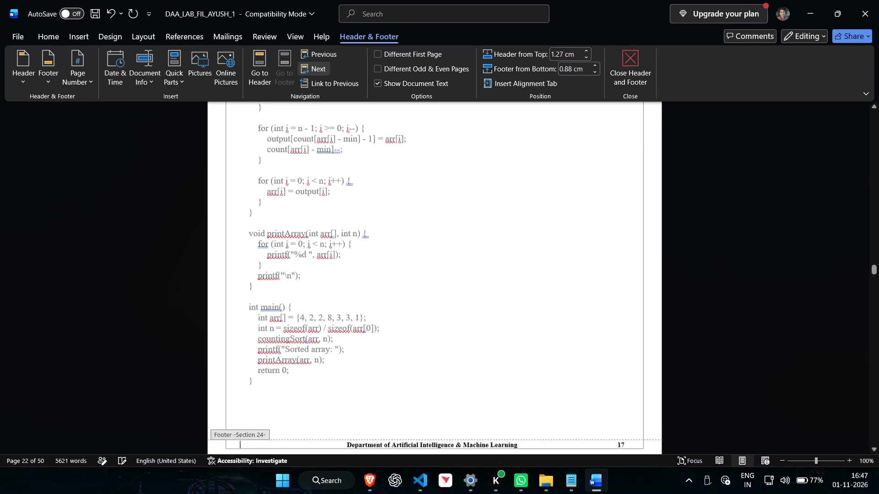
key(Right)
key(BackSpace)
click(327, 63)
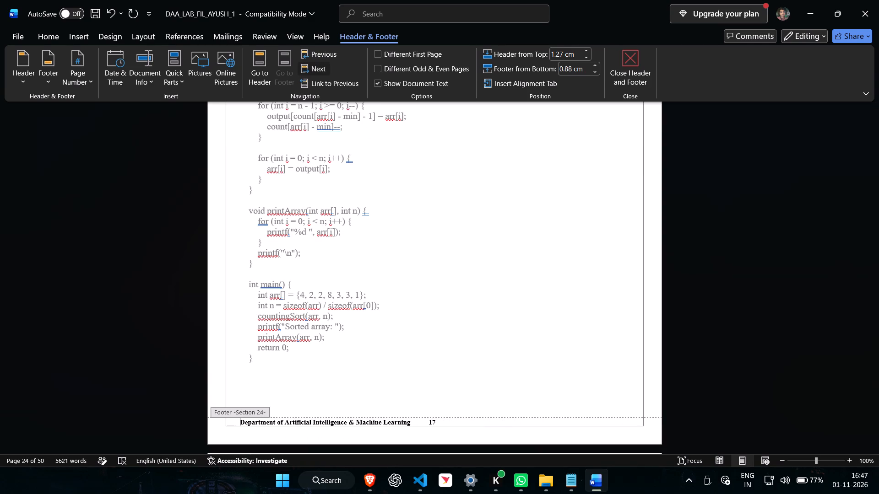
key(Right)
key(BackSpace)
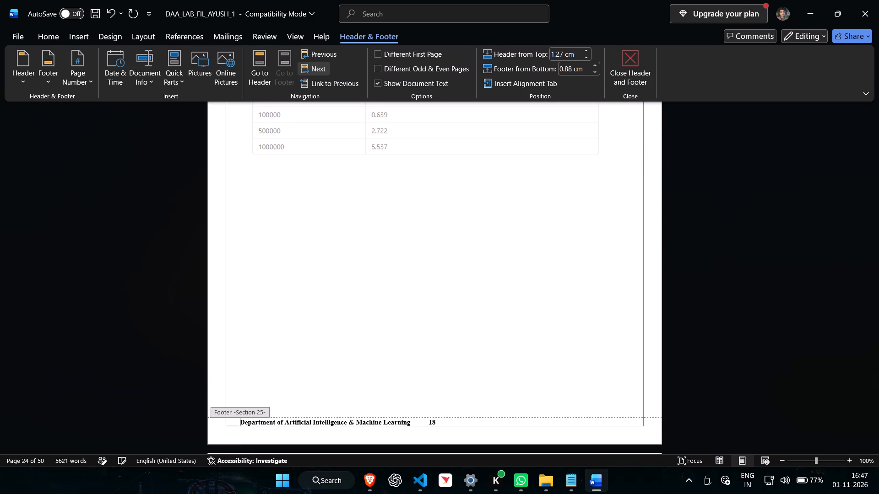
click(327, 63)
key(Right)
key(BackSpace)
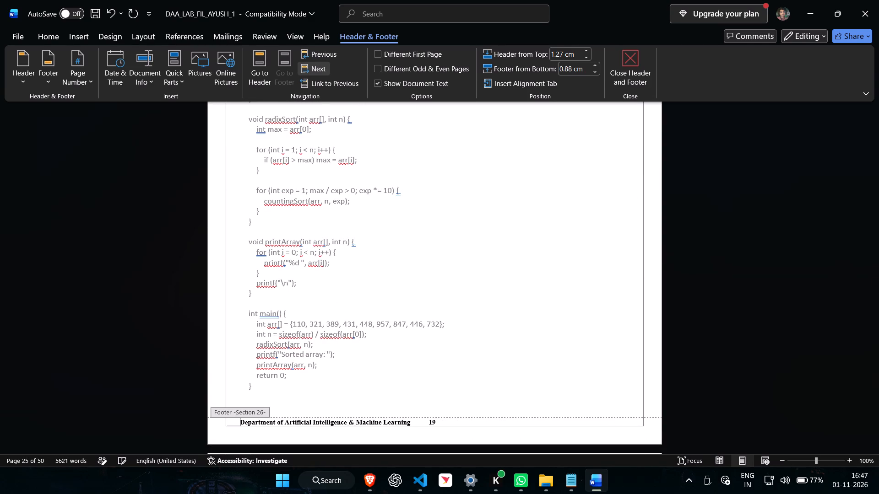
Remove the leading tab before the department text in the footers of sections 27, 28 and 29.
click(321, 63)
key(Right)
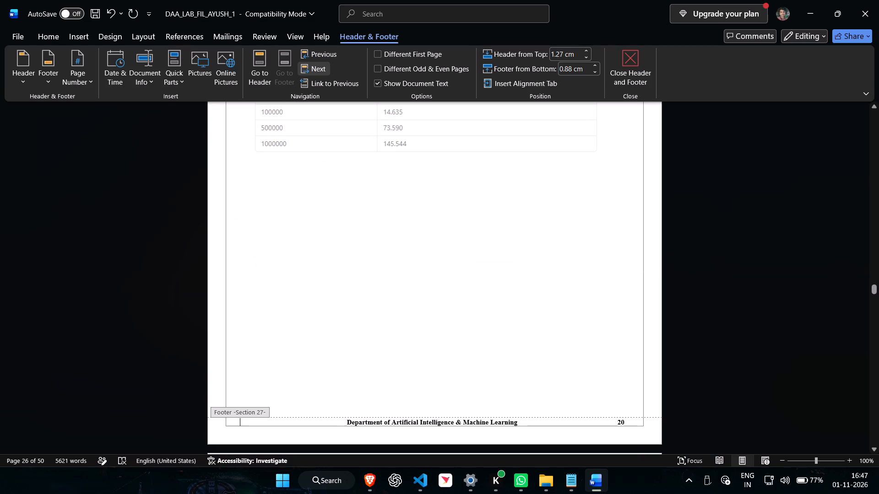
key(BackSpace)
click(321, 63)
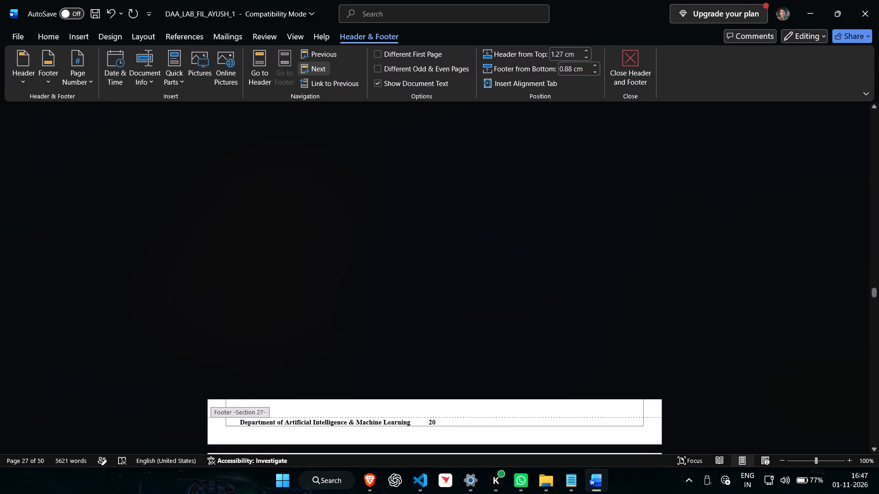
key(Right)
key(BackSpace)
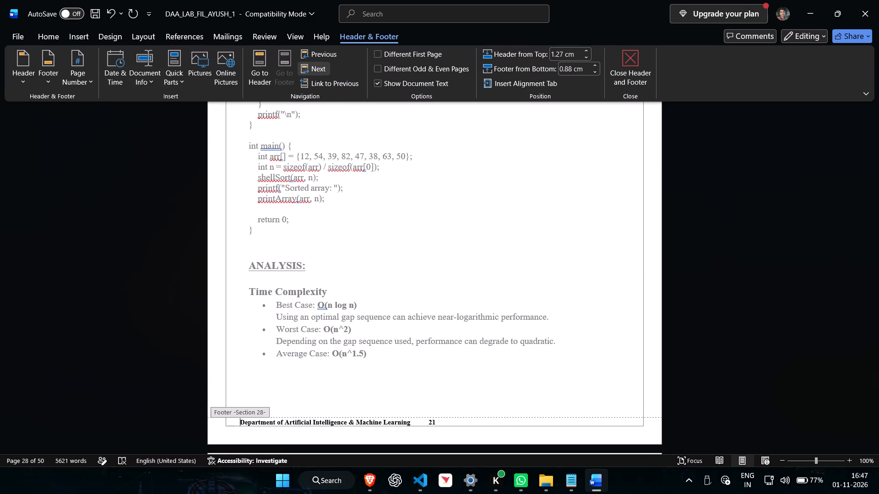
click(321, 63)
key(Right)
key(BackSpace)
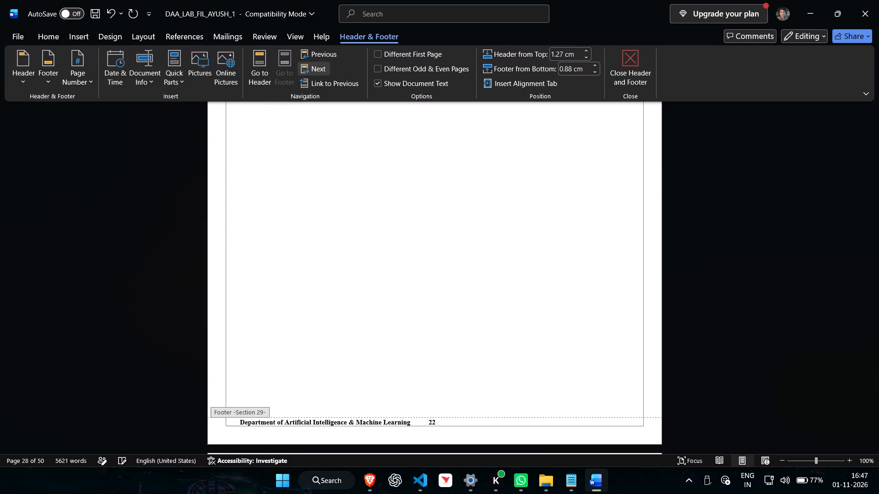
Delete the leading tab before the department text in the footers of sections 30, 31, 32 and 33.
click(321, 63)
key(Right)
key(BackSpace)
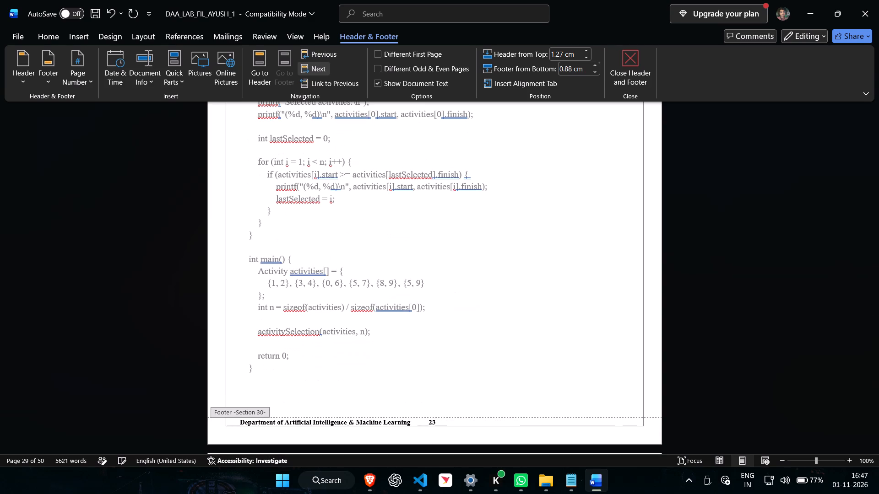
click(321, 63)
key(Right)
key(BackSpace)
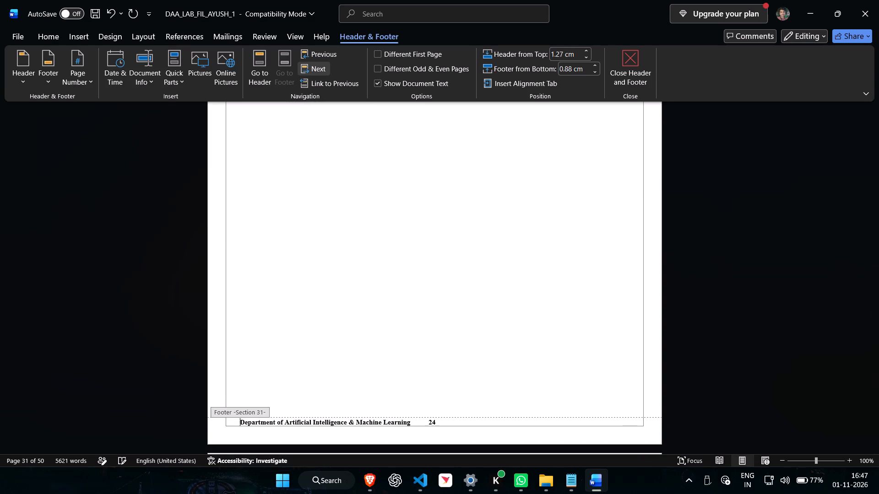
click(321, 63)
key(Right)
key(BackSpace)
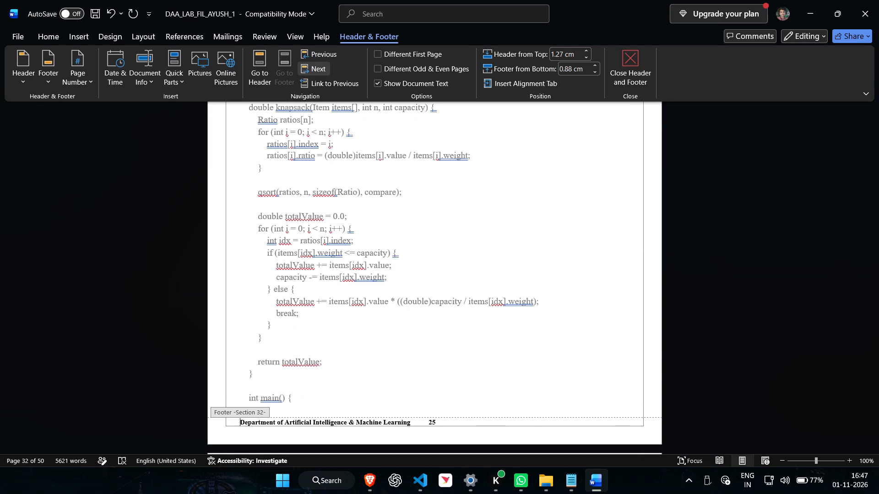
click(321, 63)
key(Right)
key(BackSpace)
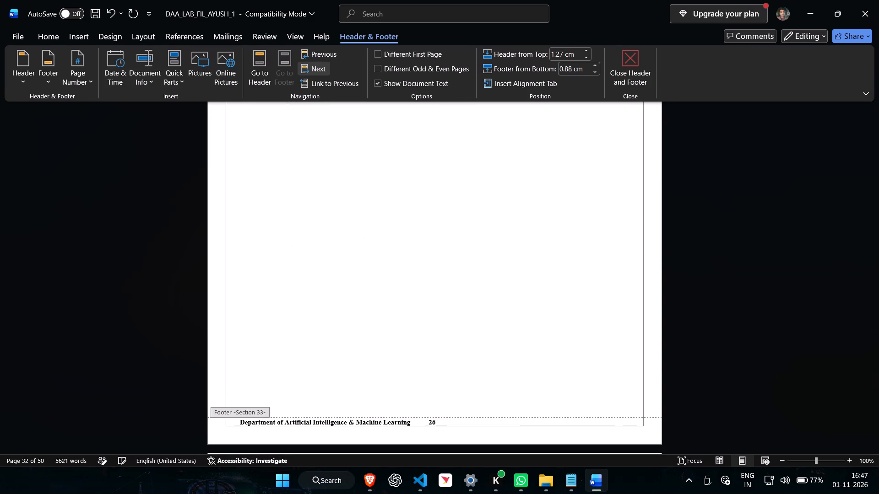
Remove the leading tab in the footers of sections 34, 35, 36 and 37 so the department text starts at the left margin.
click(321, 63)
key(Right)
key(BackSpace)
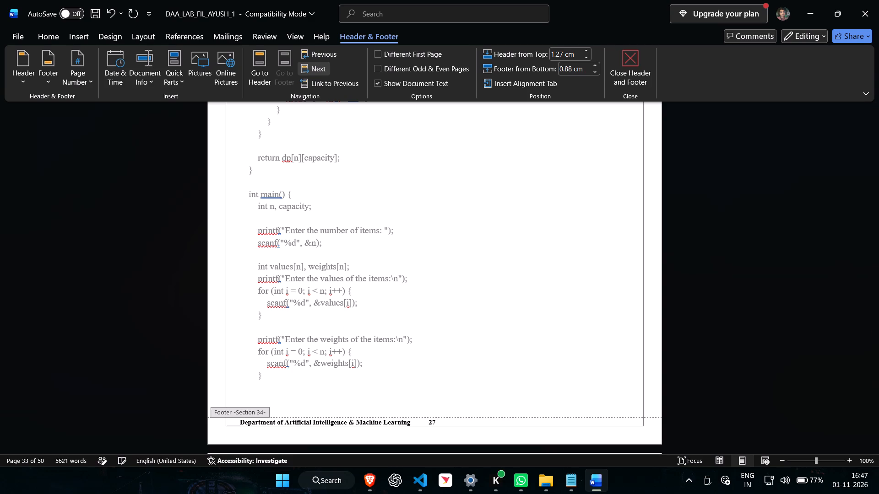
click(321, 63)
key(Right)
key(BackSpace)
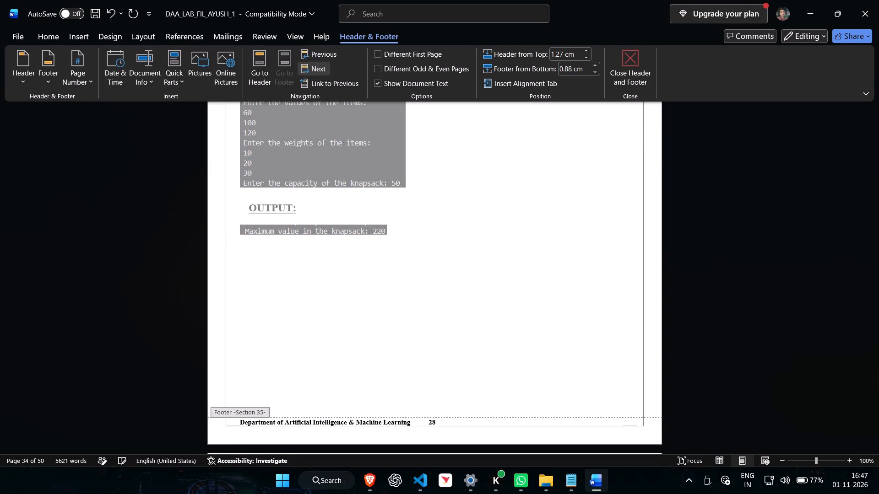
click(321, 63)
key(Right)
key(BackSpace)
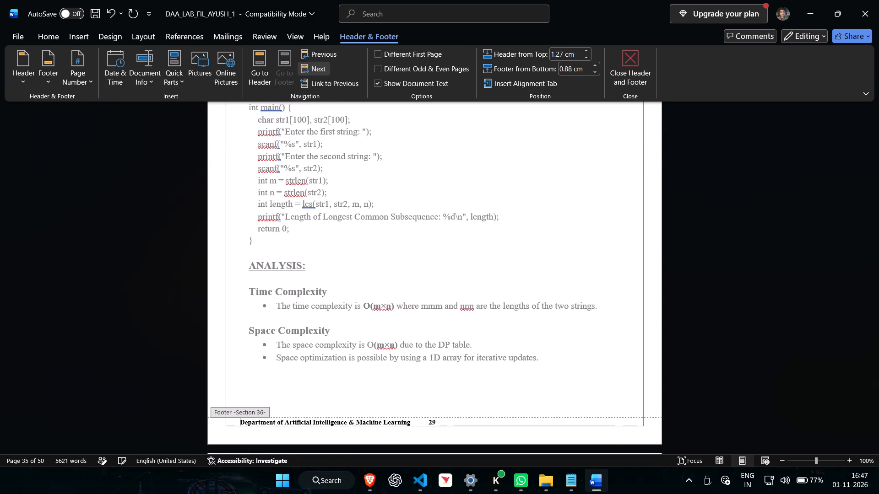
click(321, 63)
key(Right)
key(BackSpace)
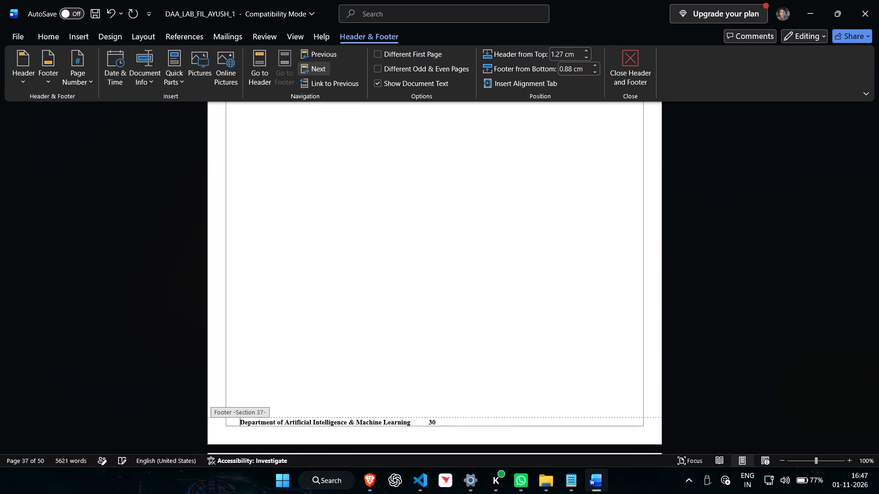
Move the department text to the left margin in the footers of sections 38, 39, 40 and 41 by deleting its leading tab.
click(321, 63)
key(Right)
key(BackSpace)
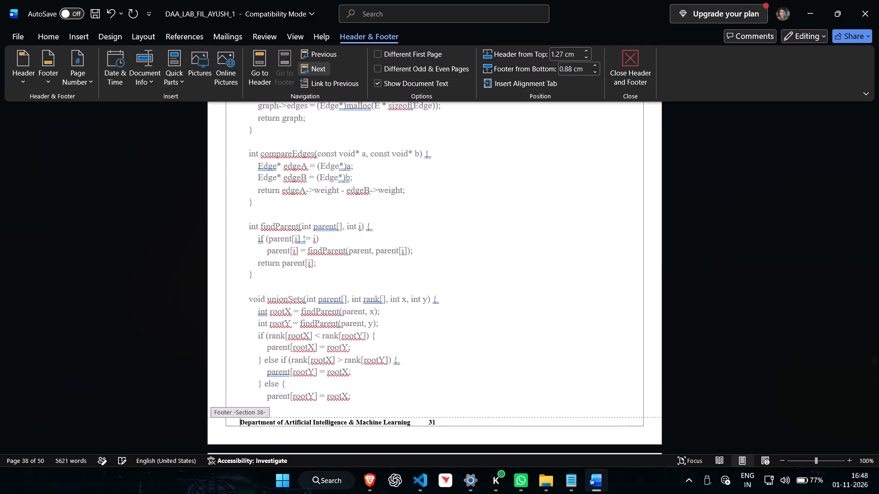
click(321, 63)
key(Right)
key(BackSpace)
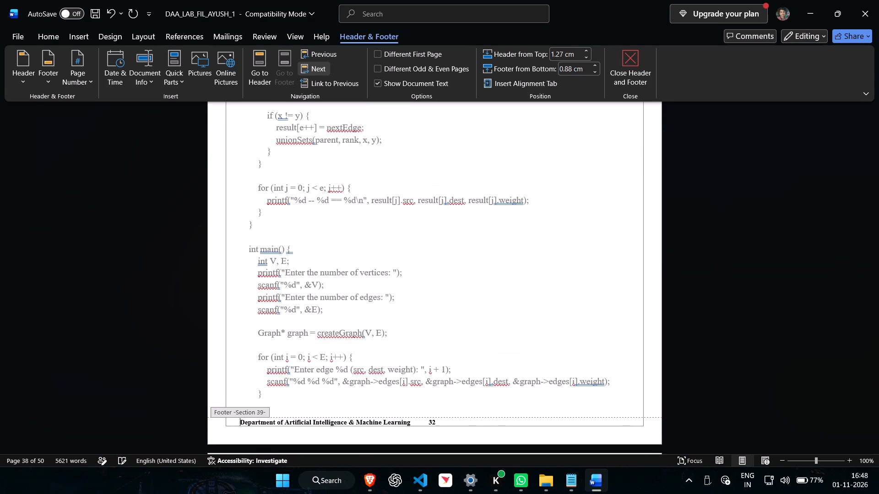
click(321, 63)
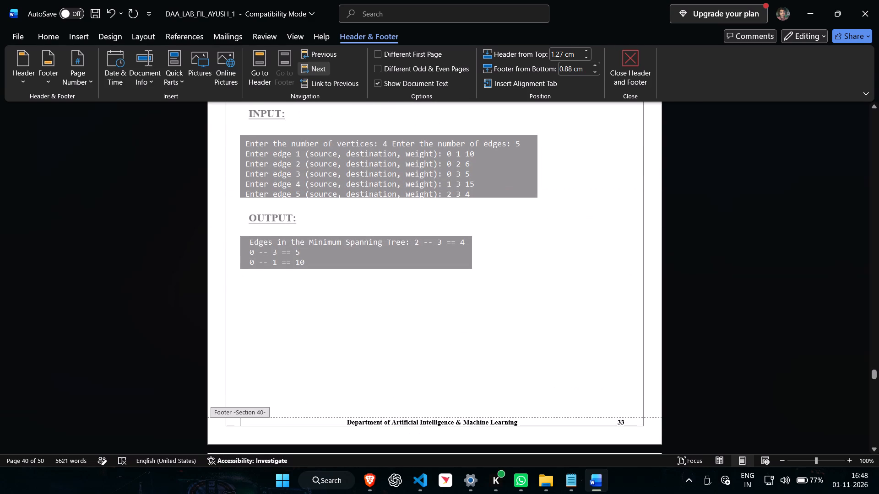
key(Right)
key(BackSpace)
click(321, 63)
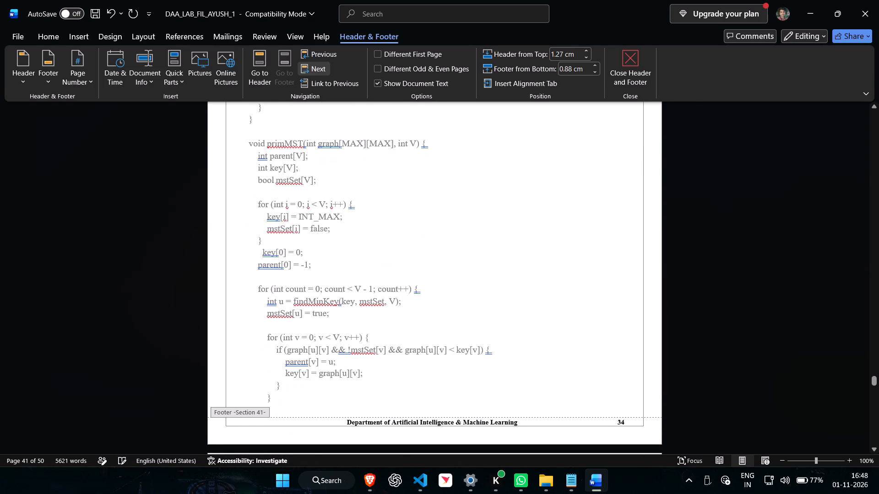
key(Right)
key(BackSpace)
Delete the leading tab before the department text in the footers of sections 42, 43, 44 and 45.
click(321, 63)
key(Right)
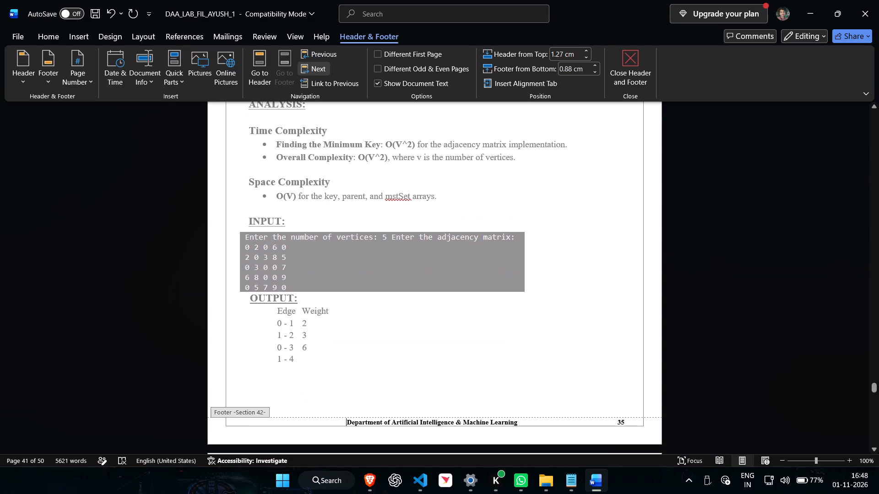
key(BackSpace)
click(321, 63)
key(Right)
key(BackSpace)
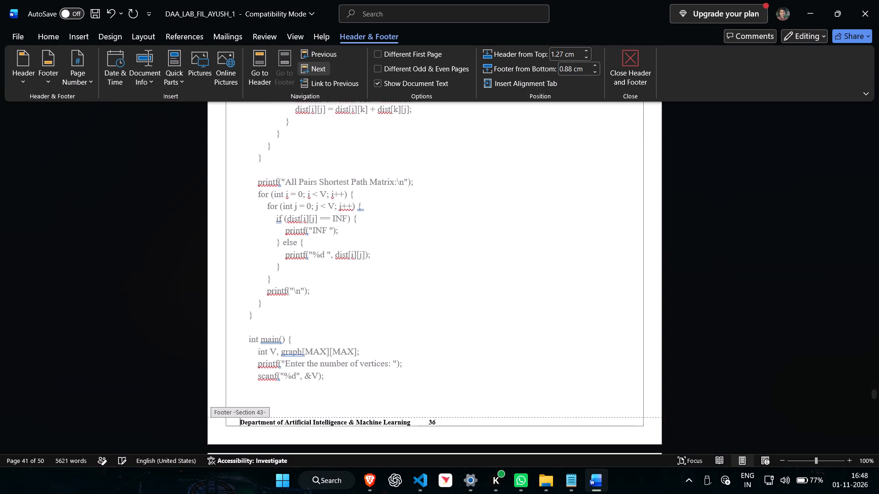
click(321, 63)
key(Right)
key(BackSpace)
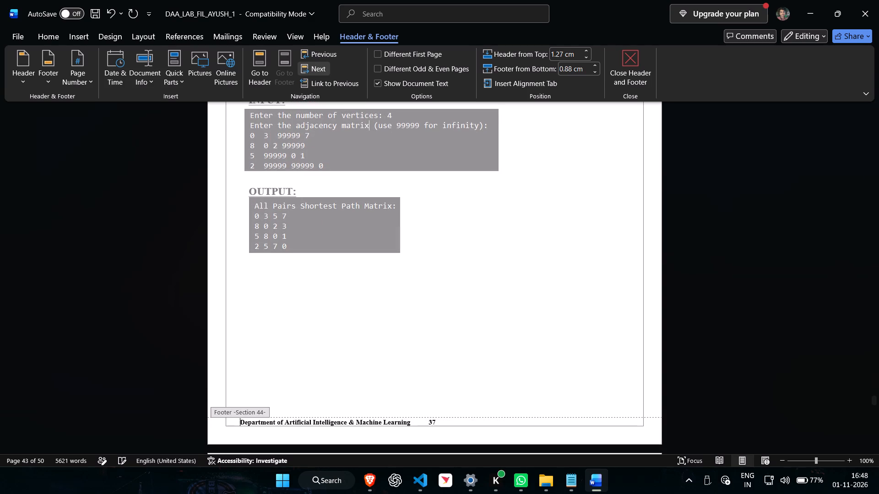
click(321, 63)
key(Right)
key(BackSpace)
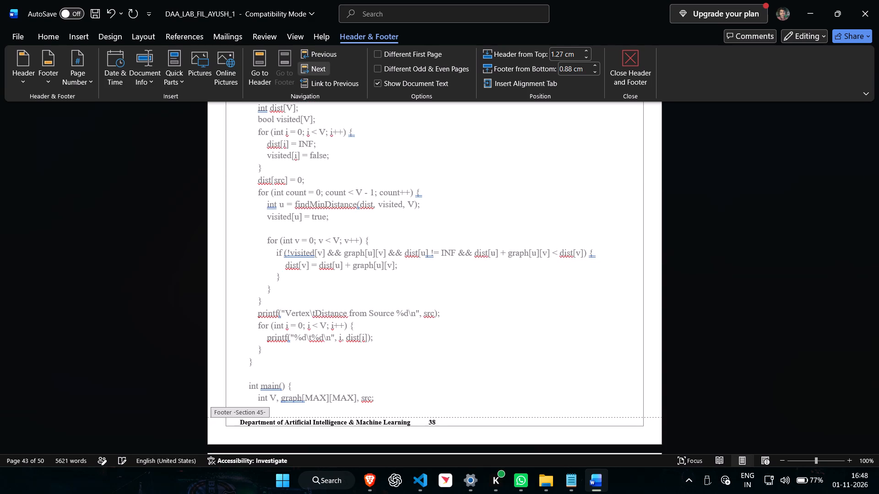
Remove the leading tab before the department text in the footers of sections 46, 47 and 48.
click(321, 63)
key(Right)
key(BackSpace)
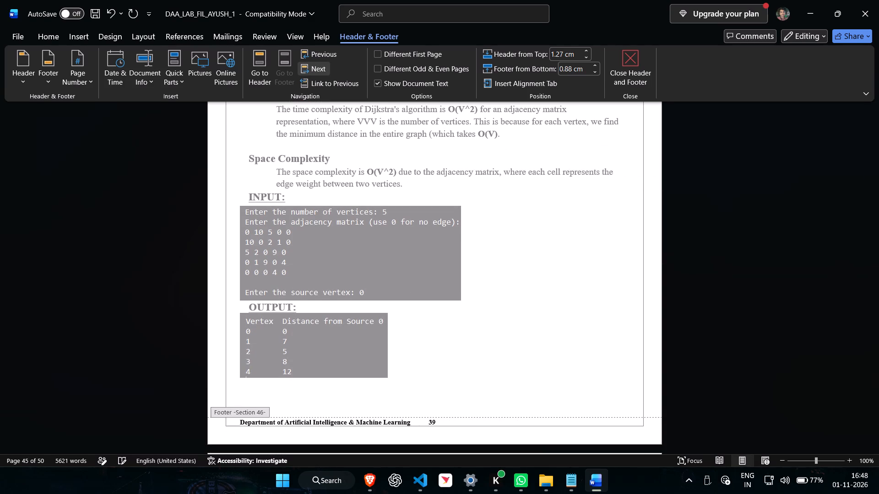
click(321, 63)
key(Right)
key(BackSpace)
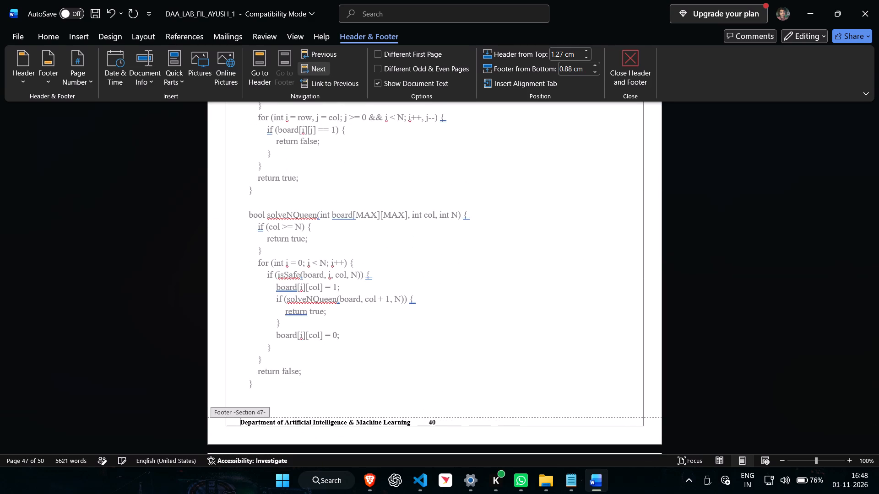
click(321, 63)
key(Right)
key(BackSpace)
Left-align the department text in the footers of the last two sections, 49 and 50, by deleting its leading tab.
click(321, 63)
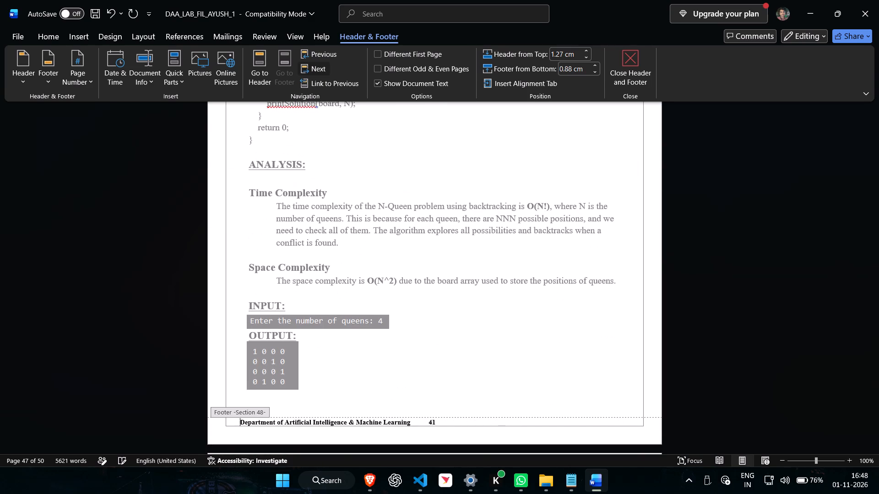
key(Right)
key(BackSpace)
click(321, 63)
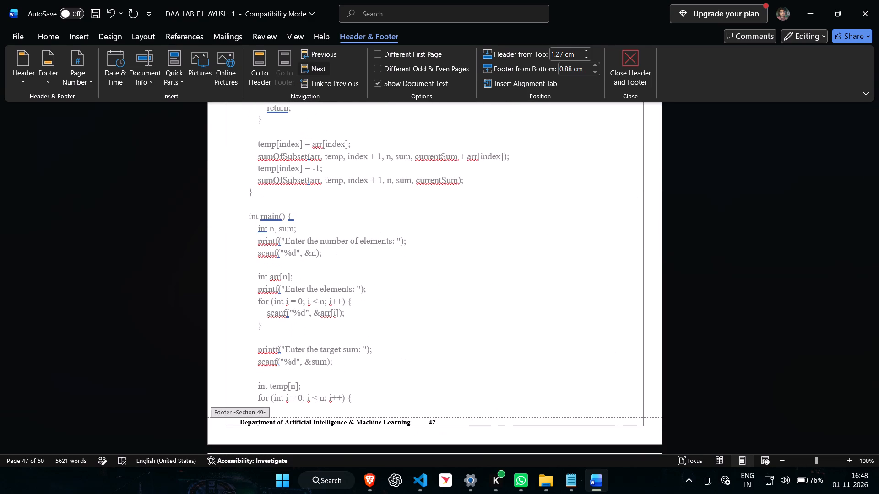
key(Right)
key(BackSpace)
click(321, 63)
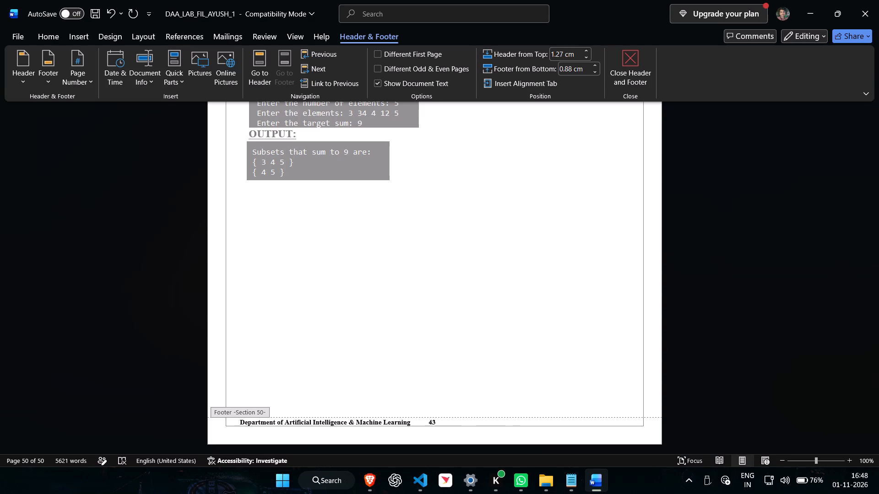
Insert a tab before the page number in the footers of sections 50 and 49 to move it to the right margin.
click(423, 418)
key(Tab)
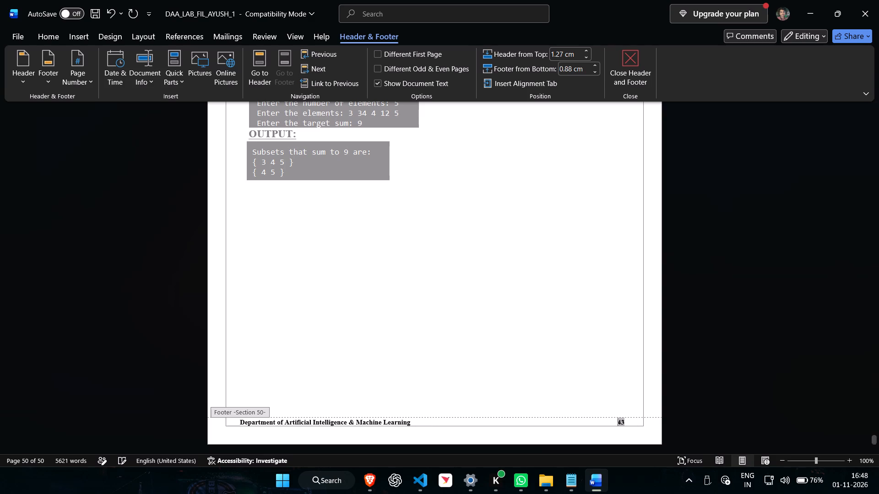
scroll(528, 406, up, 6)
scroll(468, 288, up, 2)
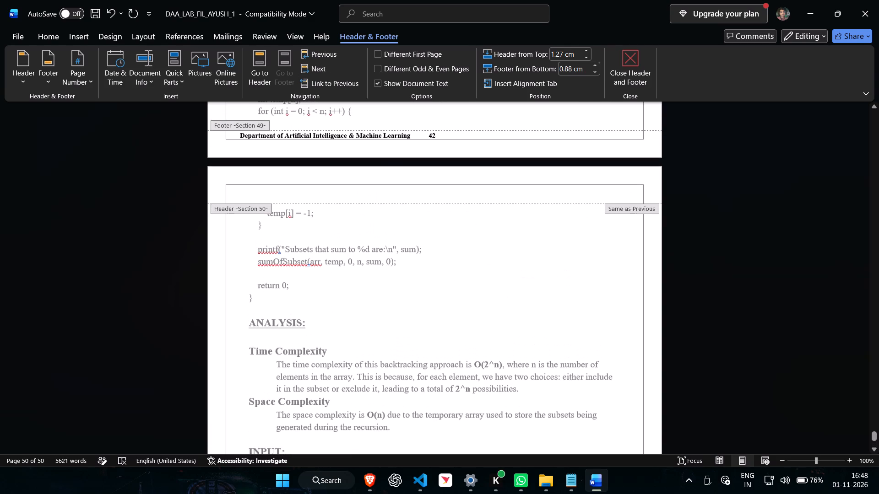
click(324, 62)
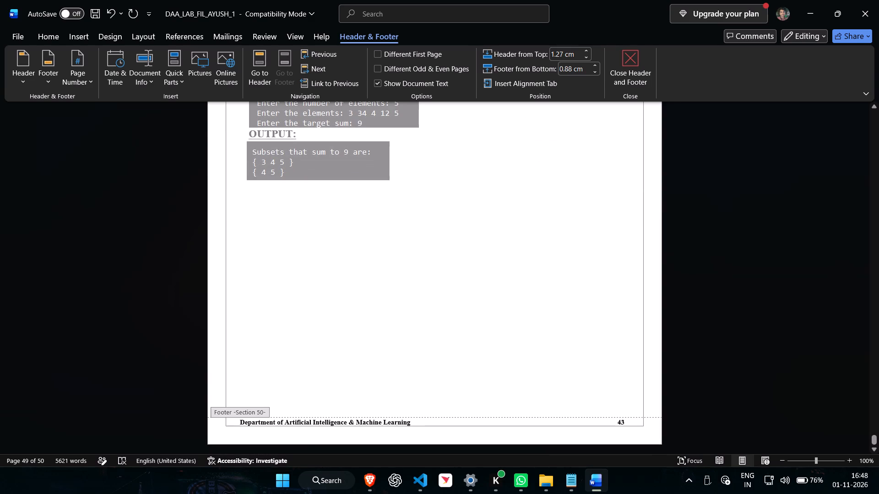
click(324, 53)
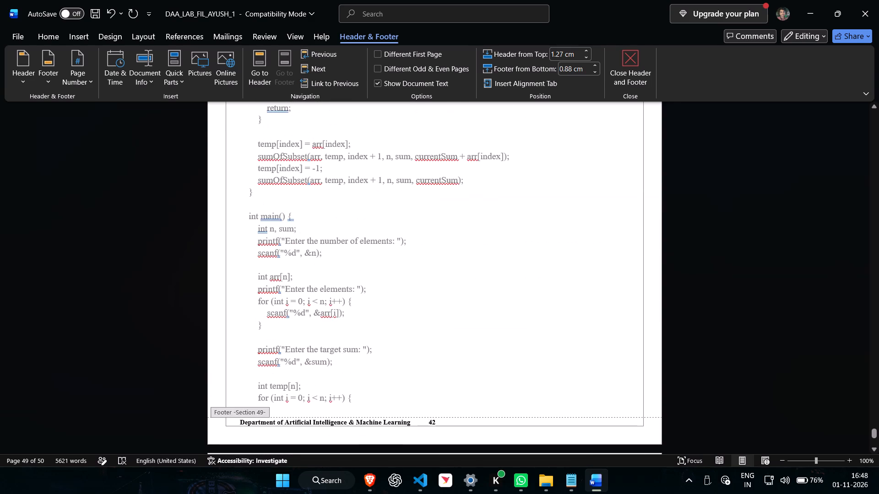
key(Right)
click(424, 425)
key(Tab)
Move the page number to the right margin in the footers of sections 48 and 47 by adding a tab before it.
scroll(470, 342, up, 2)
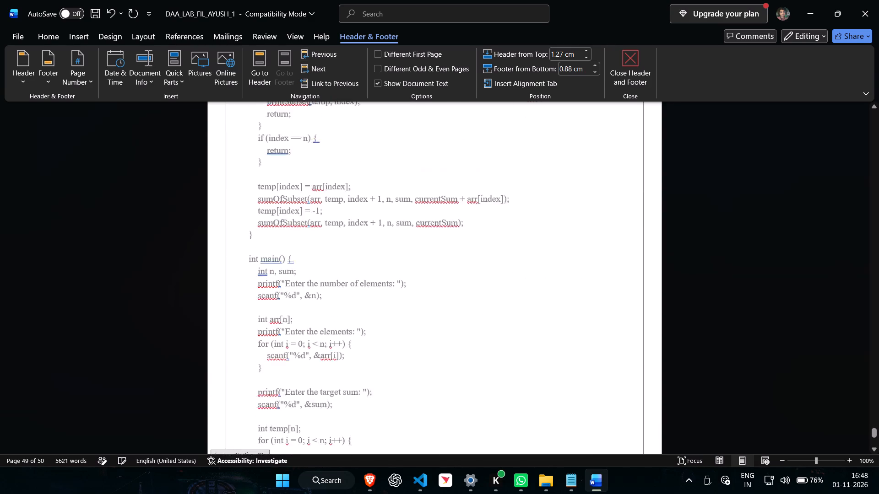
scroll(470, 342, up, 5)
scroll(409, 254, up, 2)
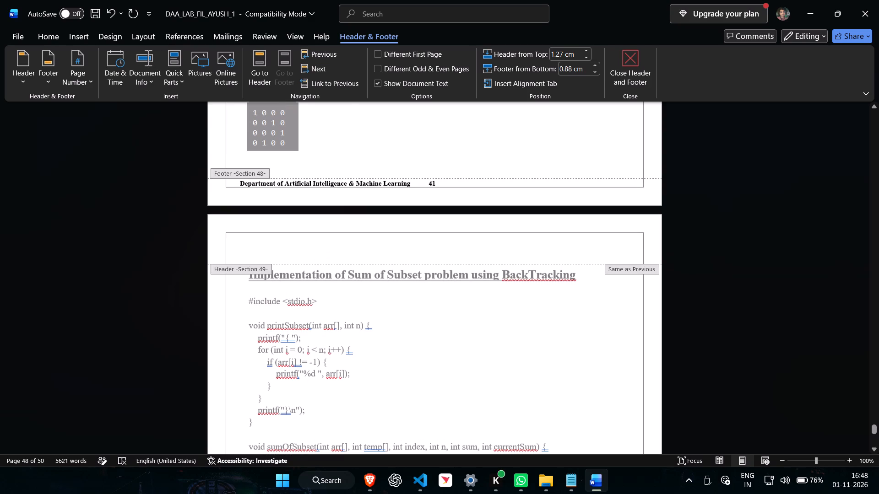
click(418, 176)
scroll(436, 290, up, 6)
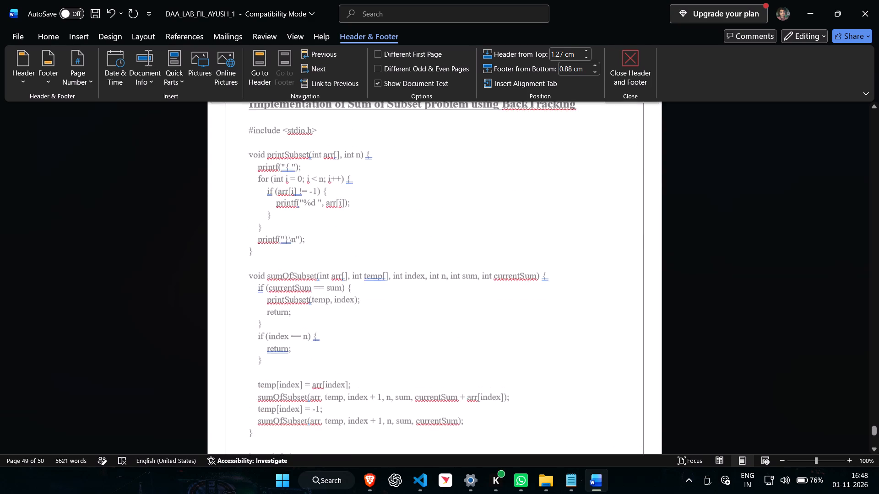
scroll(436, 290, up, 4)
click(423, 238)
key(Tab)
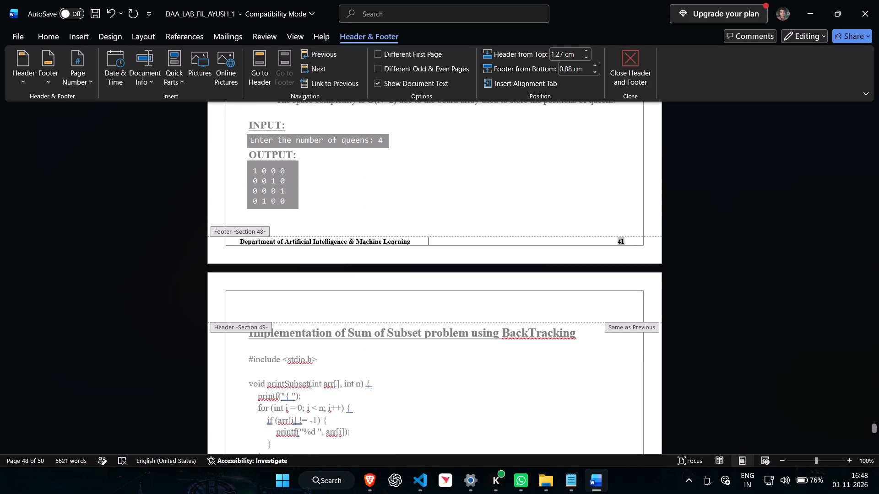
scroll(423, 238, up, 14)
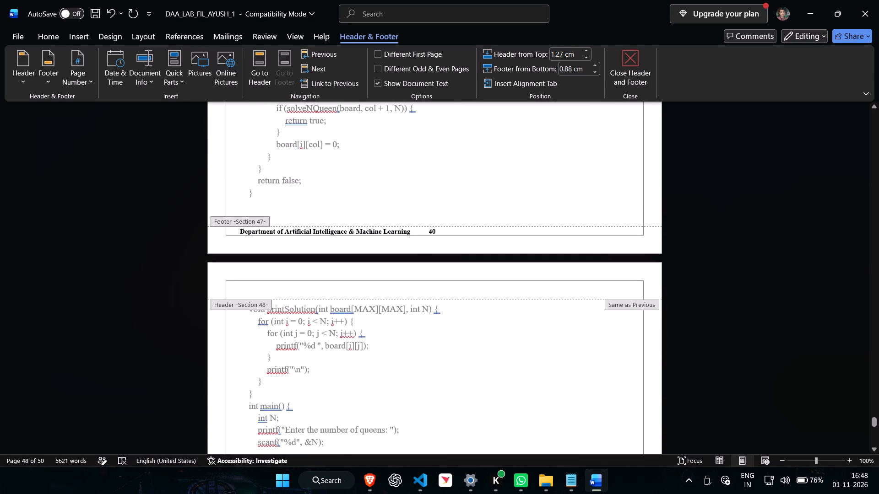
click(418, 232)
key(Tab)
Move the page number to the right margin in the footers of sections 46 and 45 by inserting a tab before it.
scroll(418, 232, up, 4)
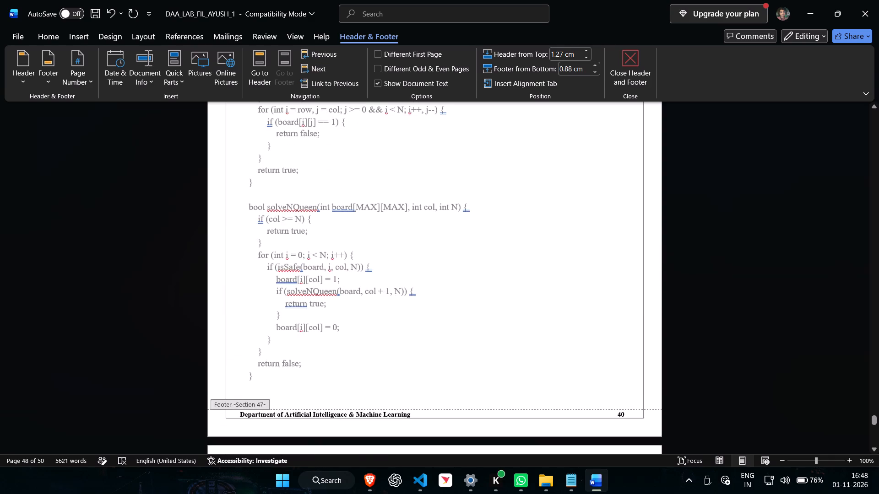
scroll(418, 232, up, 10)
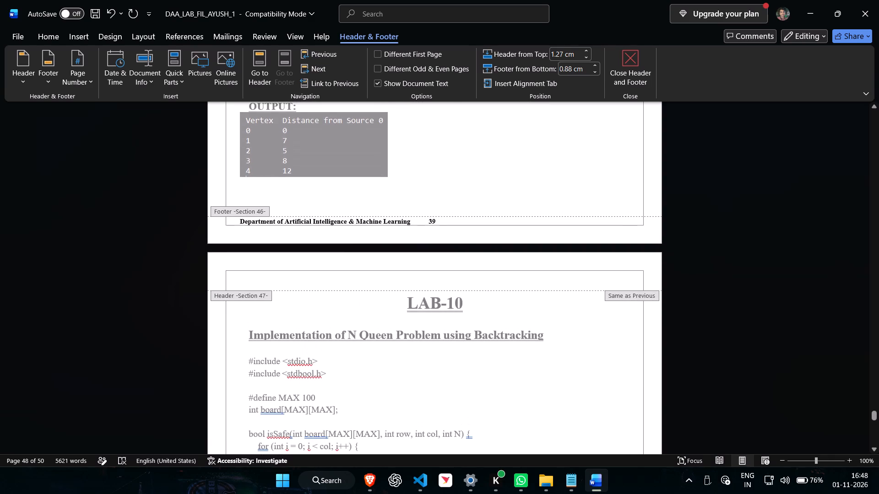
click(414, 218)
key(Tab)
scroll(414, 218, up, 9)
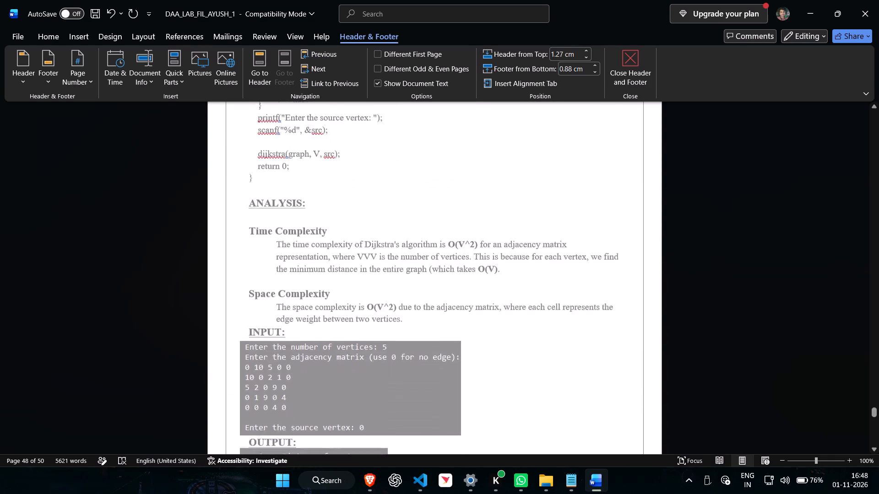
scroll(414, 218, up, 9)
click(420, 390)
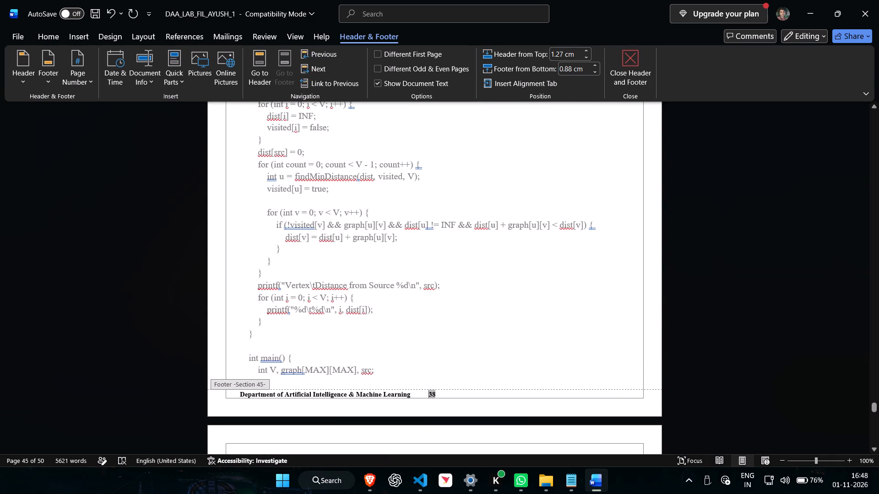
key(Tab)
Insert a tab before the page number in the footers of sections 44, 43 and 42 to right-align it.
scroll(388, 359, up, 13)
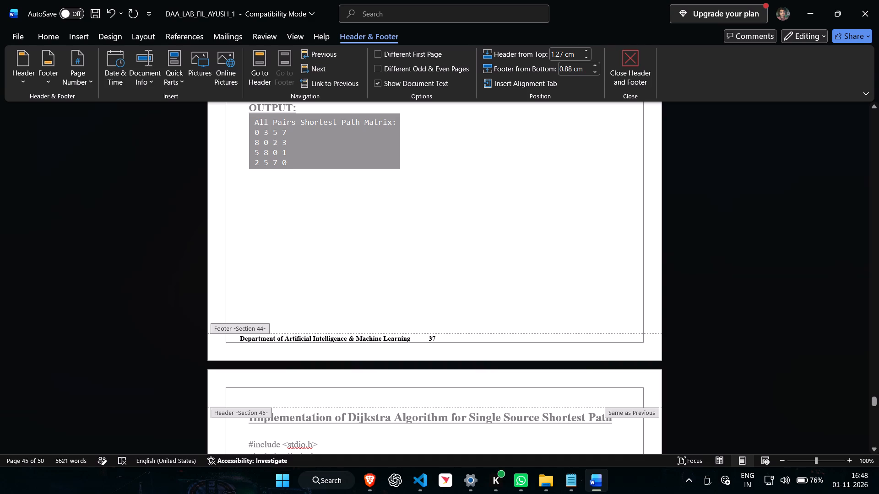
click(422, 337)
key(Tab)
scroll(422, 337, up, 13)
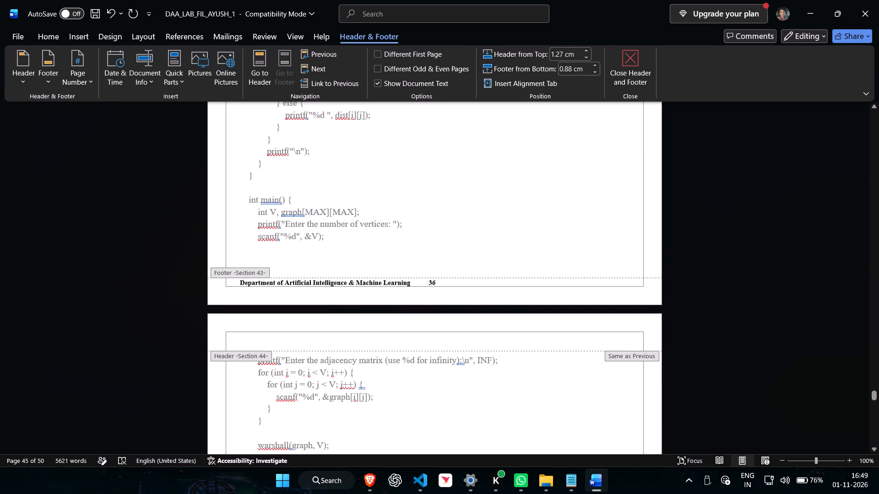
click(421, 282)
key(Tab)
scroll(421, 283, up, 4)
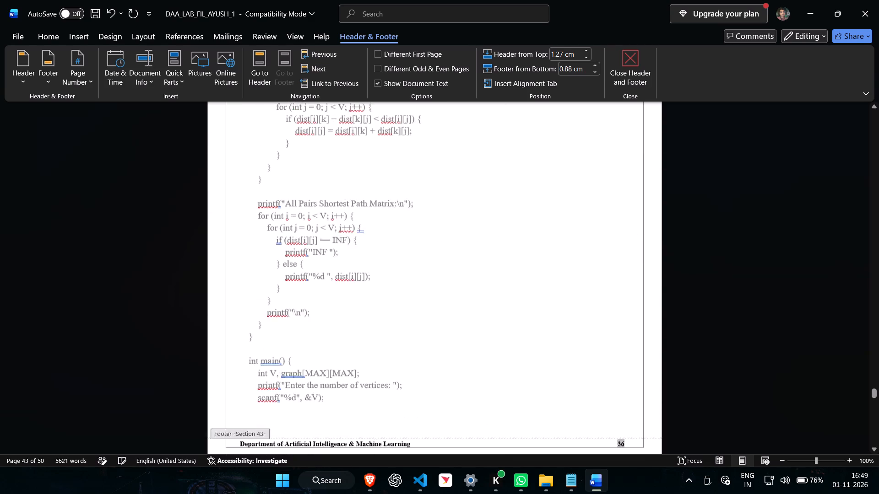
scroll(421, 283, up, 8)
click(424, 184)
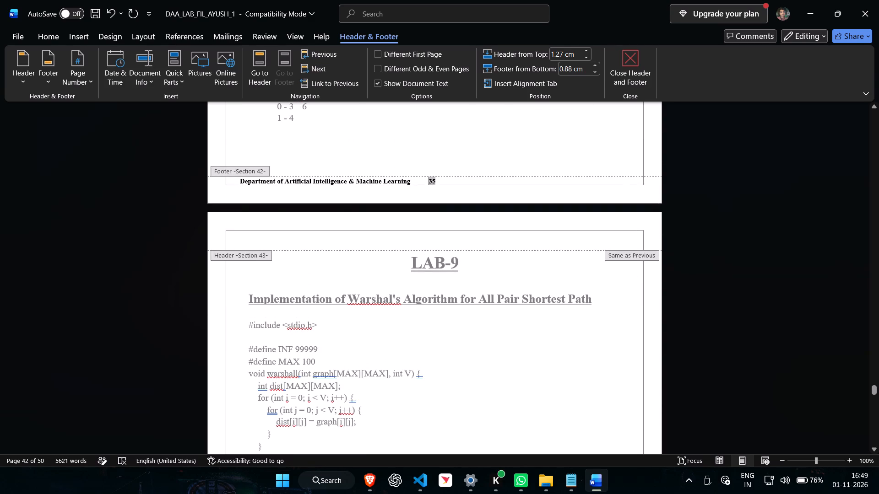
key(Tab)
Push the page number to the right margin in the footers of sections 41, 40 and 39 with an added tab.
scroll(424, 346, up, 18)
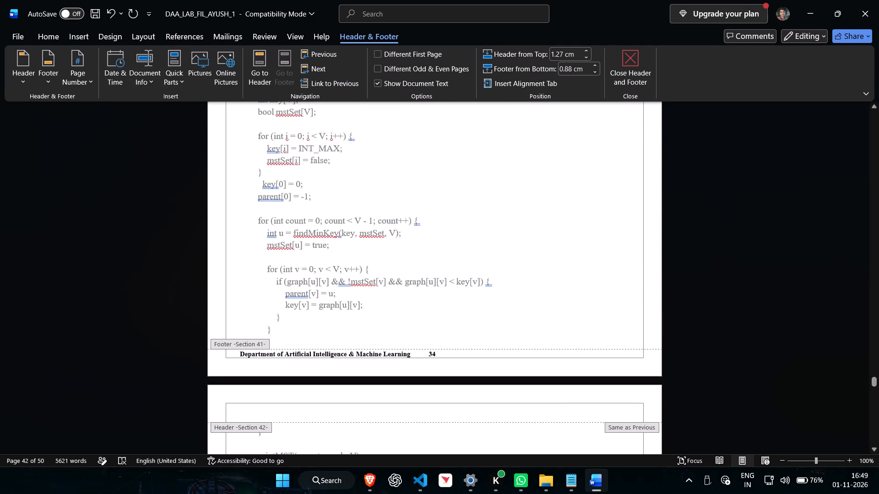
click(419, 353)
key(Tab)
scroll(419, 353, up, 13)
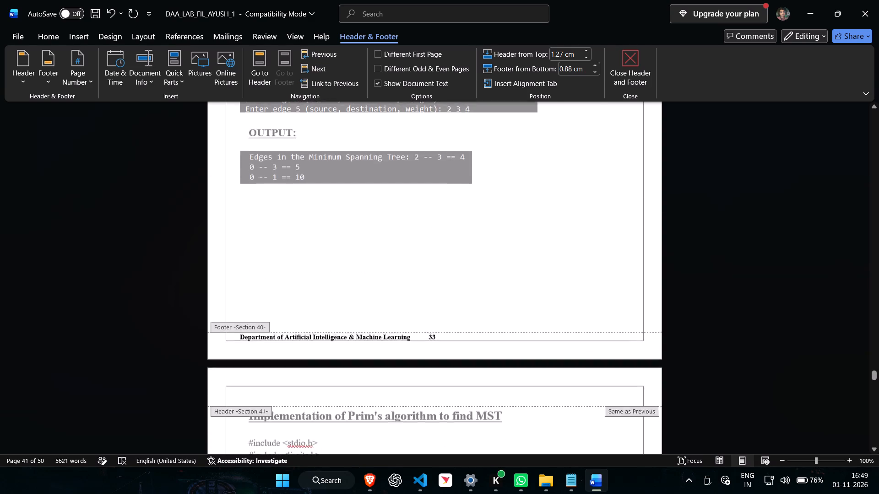
scroll(419, 353, up, 3)
click(416, 433)
key(Tab)
scroll(417, 433, up, 8)
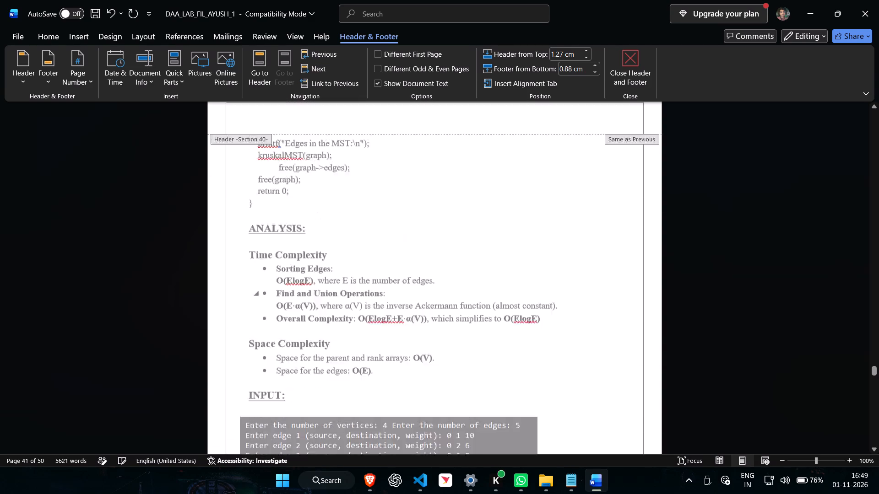
scroll(417, 432, up, 5)
click(423, 378)
key(Tab)
Add a tab before the page number in the footers of sections 38, 37 and 36, moving it to the right margin.
scroll(423, 378, up, 6)
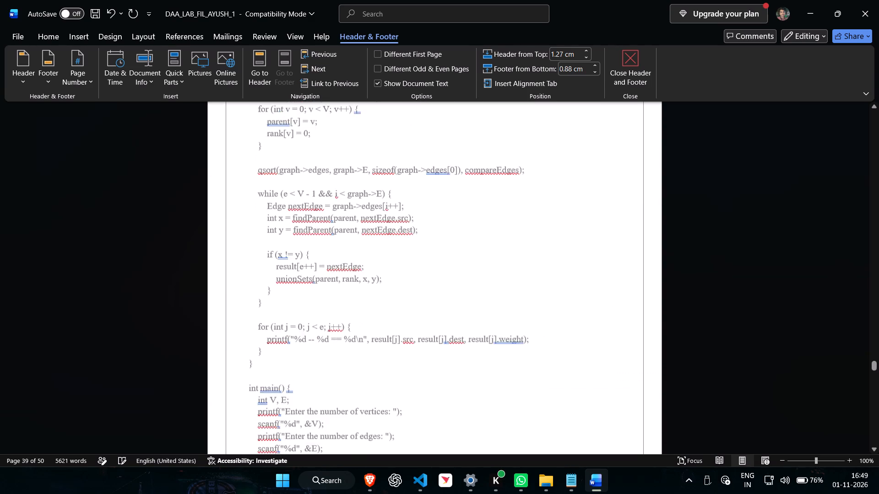
scroll(423, 378, up, 7)
click(419, 320)
key(Tab)
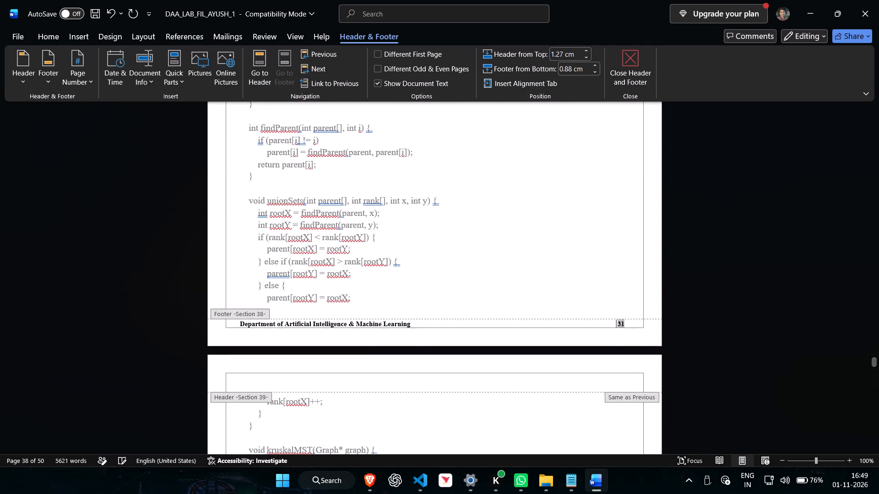
scroll(419, 320, up, 19)
scroll(423, 407, down, 4)
click(423, 363)
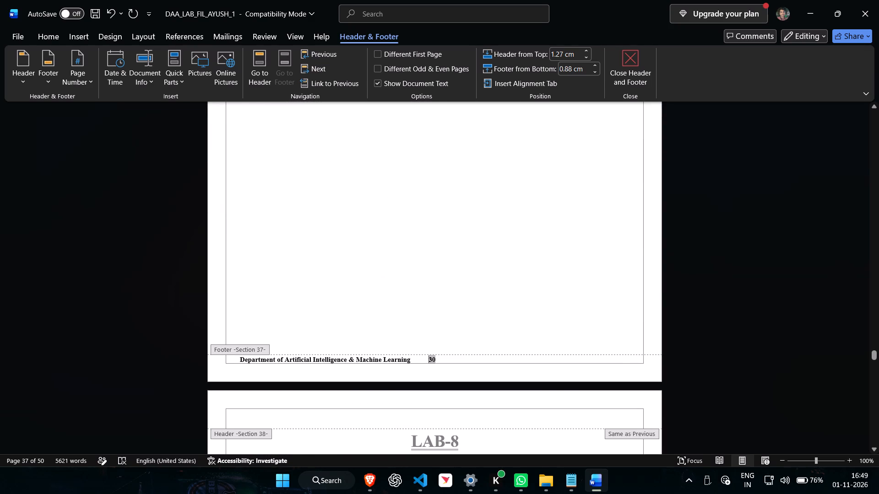
key(Tab)
scroll(423, 360, up, 14)
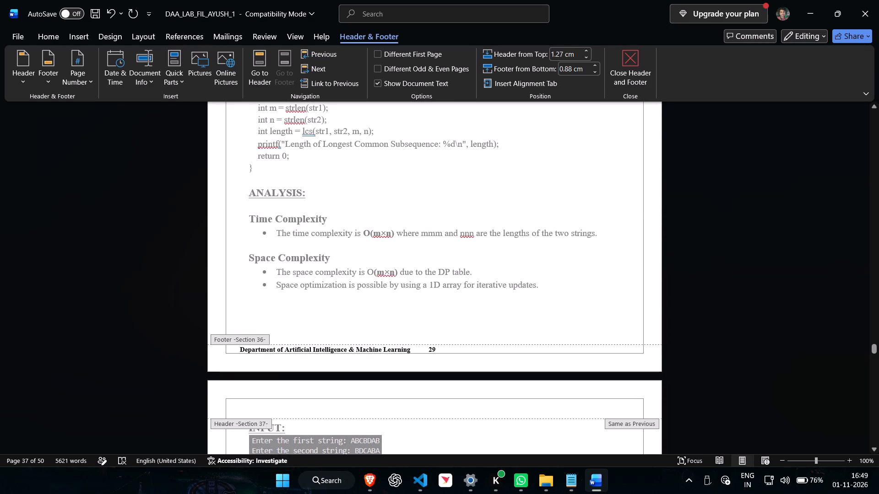
click(423, 348)
key(Tab)
Right-align the page number in the footers of sections 35, 34 and 33 by inserting a tab before it.
scroll(423, 348, up, 14)
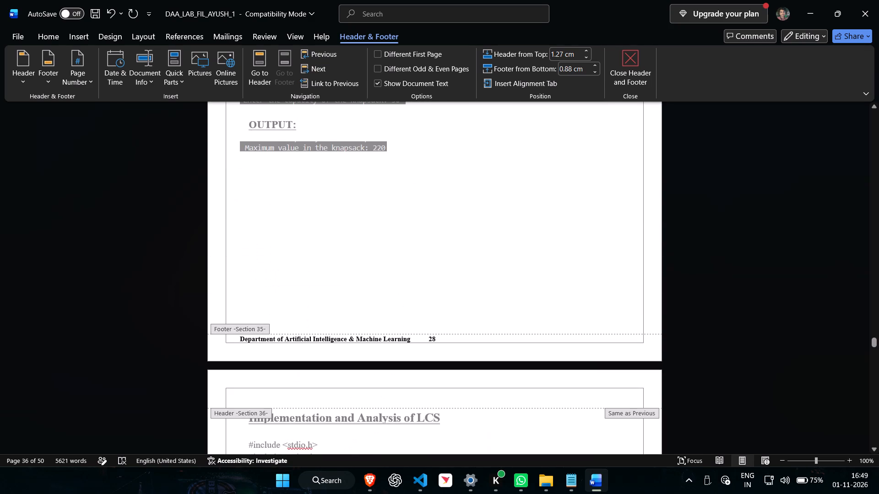
click(419, 336)
key(Tab)
scroll(419, 336, up, 11)
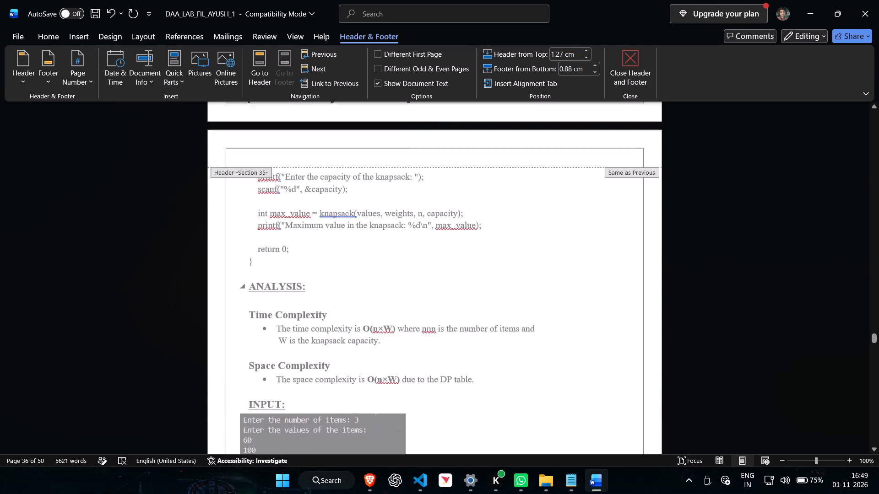
scroll(420, 337, up, 2)
click(423, 285)
key(Tab)
scroll(423, 285, up, 6)
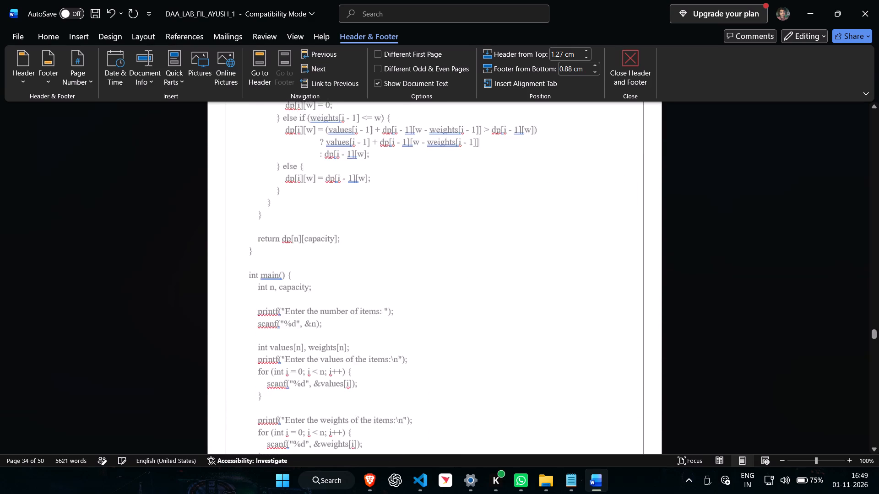
scroll(423, 285, up, 7)
click(423, 229)
key(Tab)
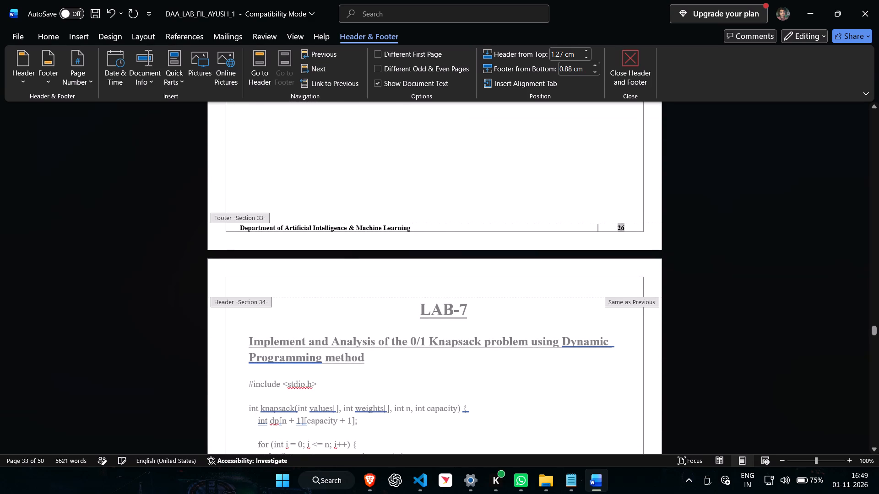
Insert a tab before the page number in the footers of sections 32 and 31 to move it to the right margin.
scroll(458, 317, up, 10)
scroll(410, 213, up, 7)
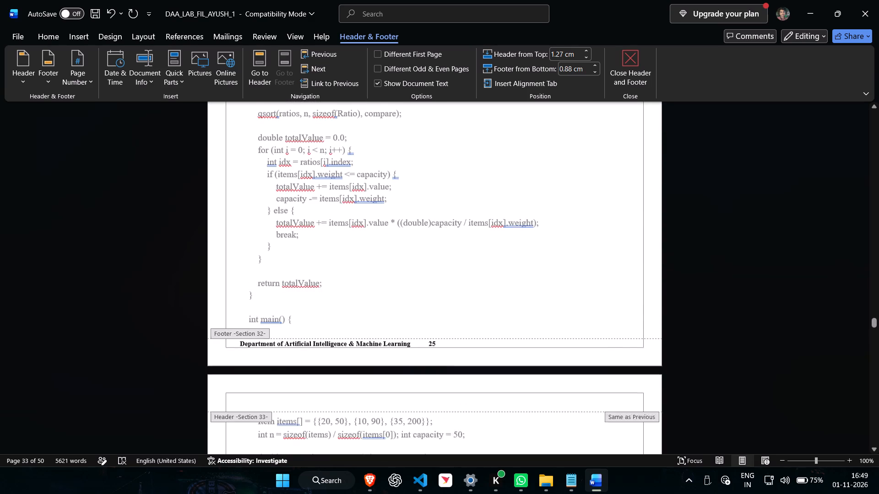
click(422, 352)
key(Tab)
scroll(422, 352, up, 6)
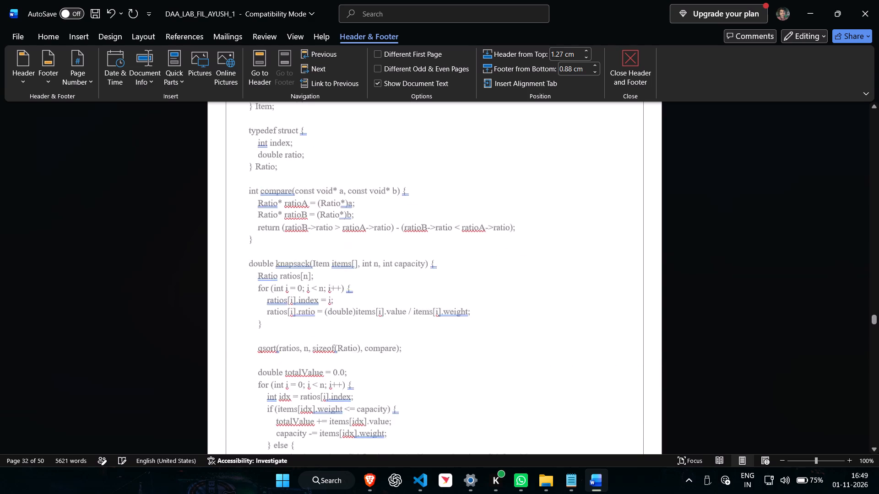
scroll(422, 352, up, 7)
click(422, 293)
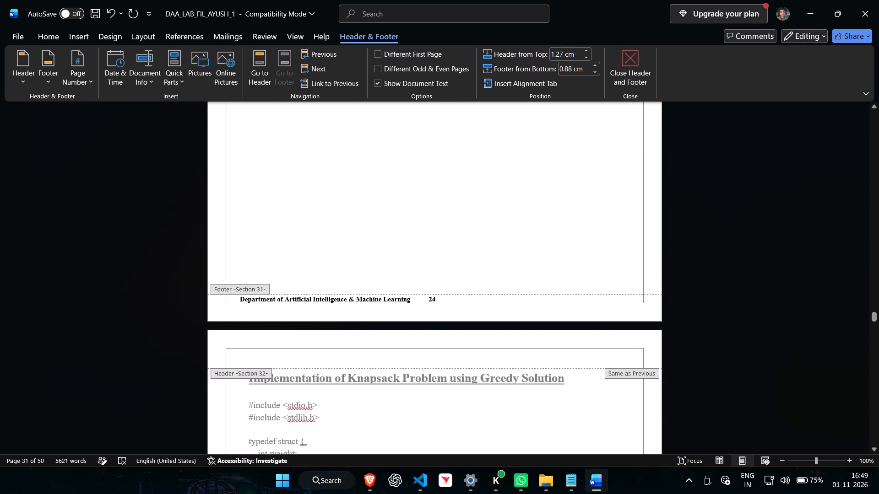
scroll(419, 296, up, 8)
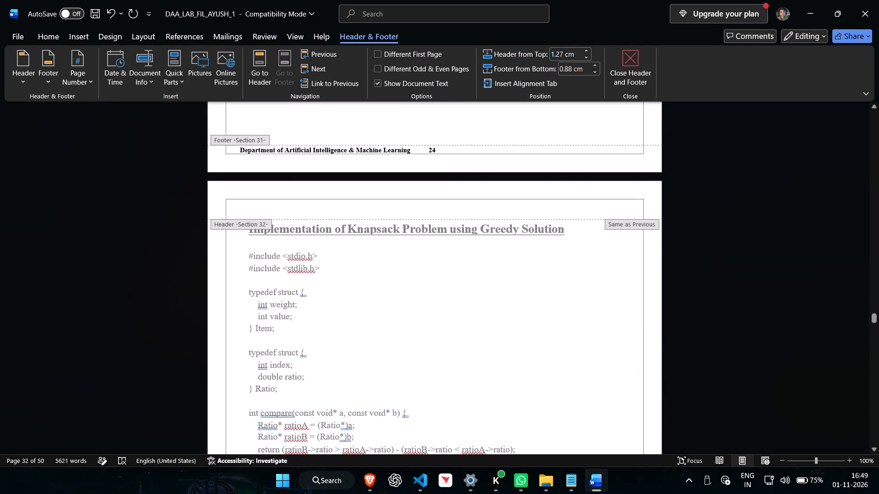
scroll(419, 288, up, 1)
click(420, 195)
key(Tab)
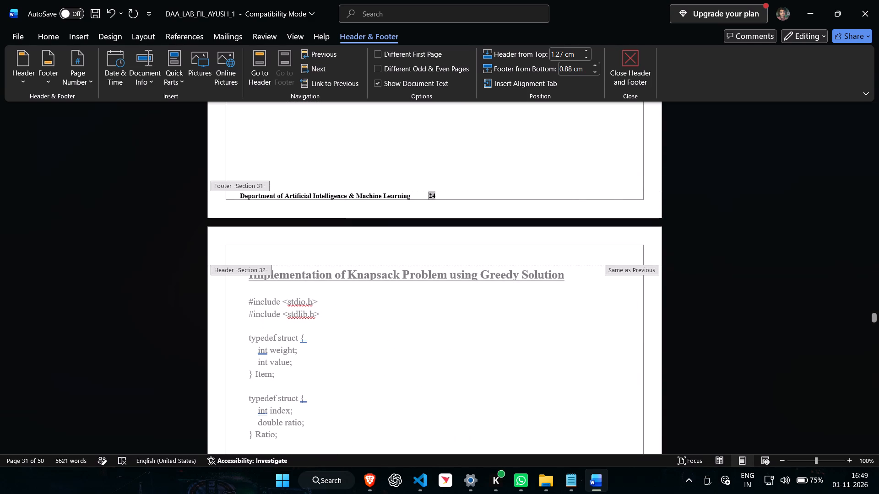
Move the page number to the right margin in the footers of sections 30, 29 and 28 by adding a tab before it.
scroll(422, 327, up, 16)
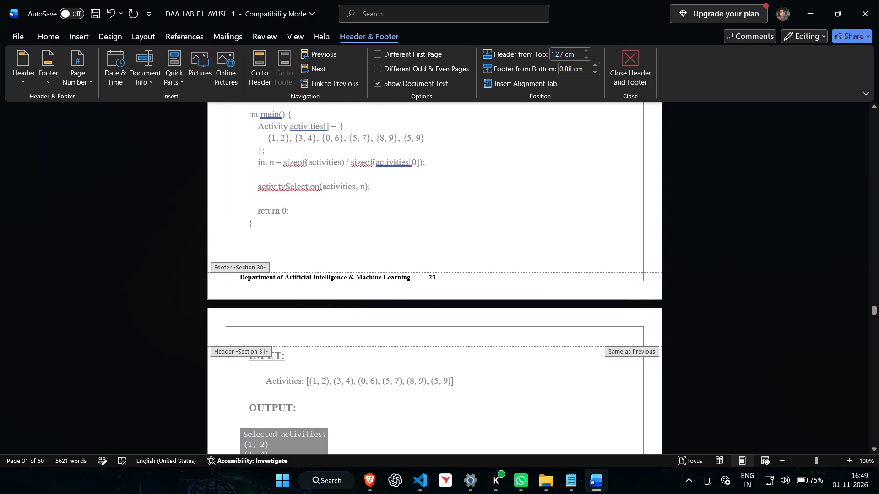
click(425, 275)
key(Tab)
scroll(425, 275, up, 12)
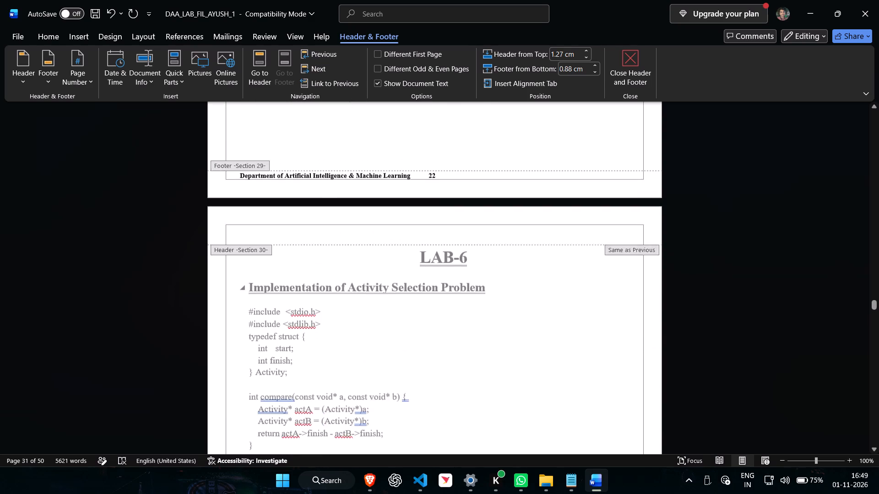
scroll(425, 275, up, 2)
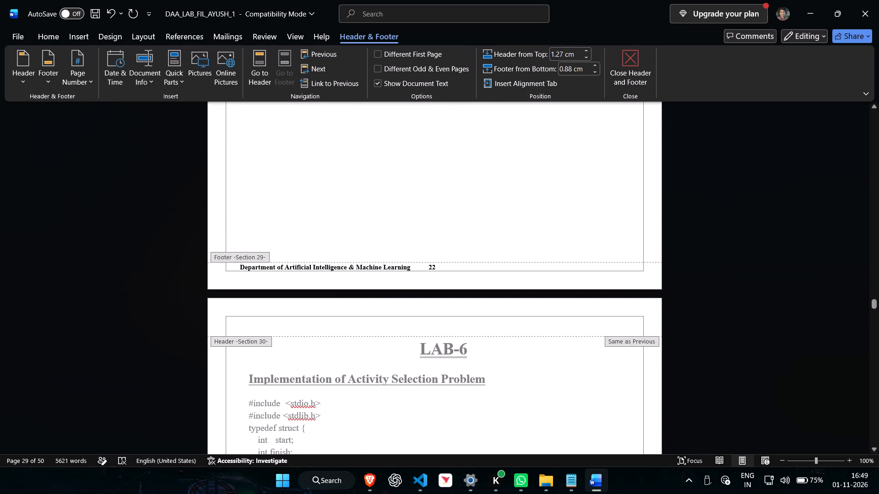
click(422, 265)
key(Tab)
scroll(364, 385, up, 7)
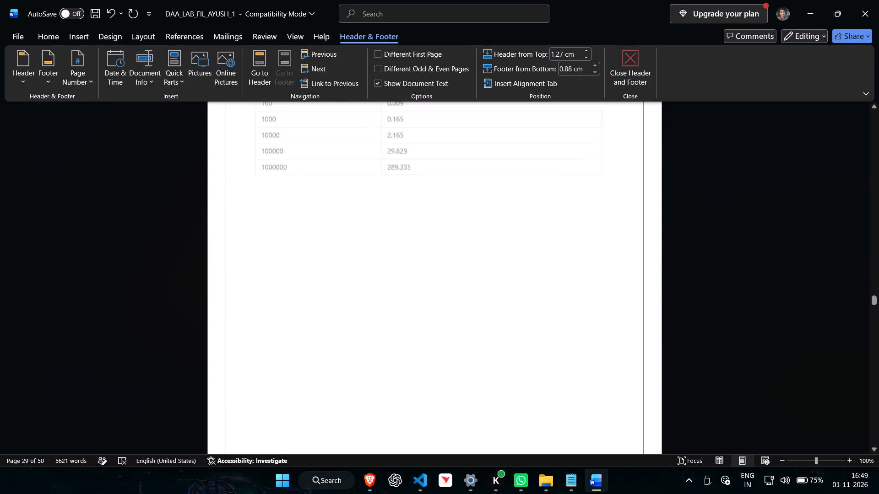
scroll(369, 394, up, 5)
click(415, 170)
key(Tab)
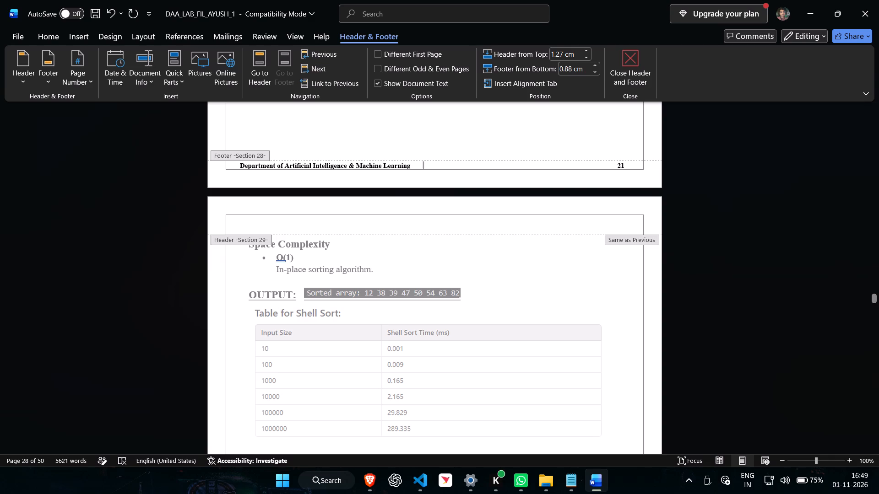
Add a tab before the page number in the footers of sections 27, 26 and 25 to right-align it.
scroll(387, 248, up, 17)
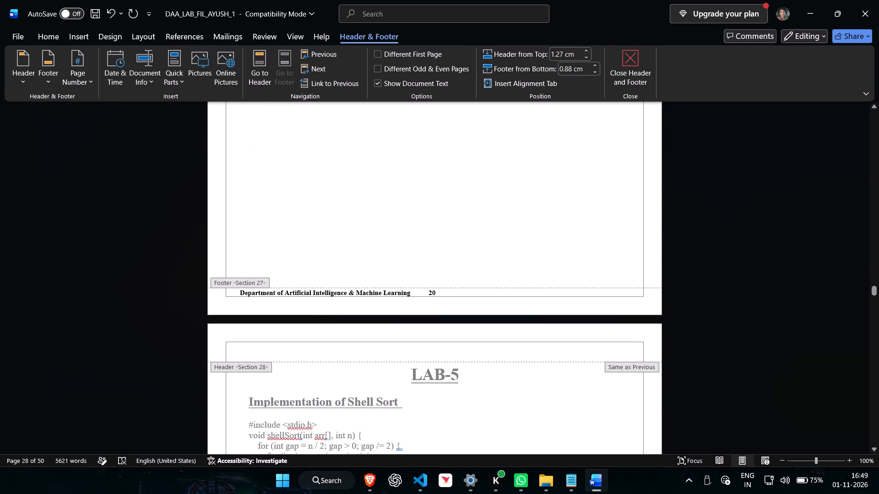
click(421, 293)
key(Tab)
scroll(419, 293, up, 11)
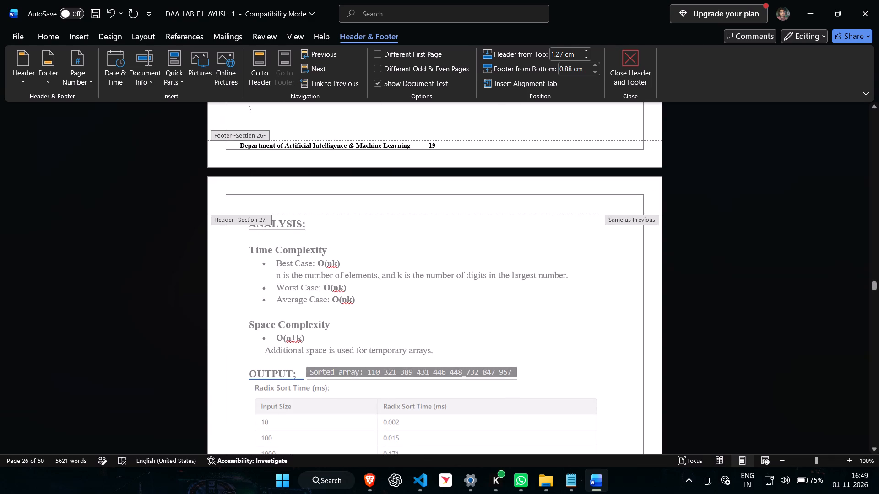
click(425, 142)
key(Tab)
scroll(422, 232, up, 9)
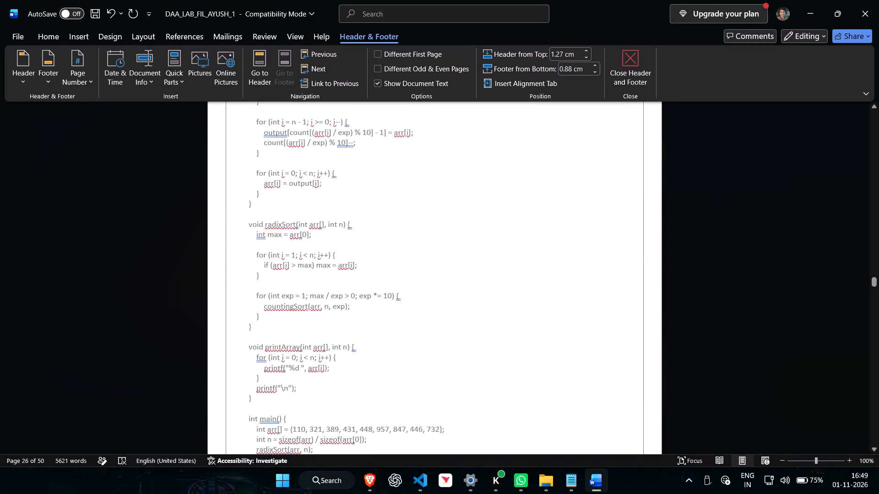
scroll(420, 232, up, 7)
click(423, 226)
key(Tab)
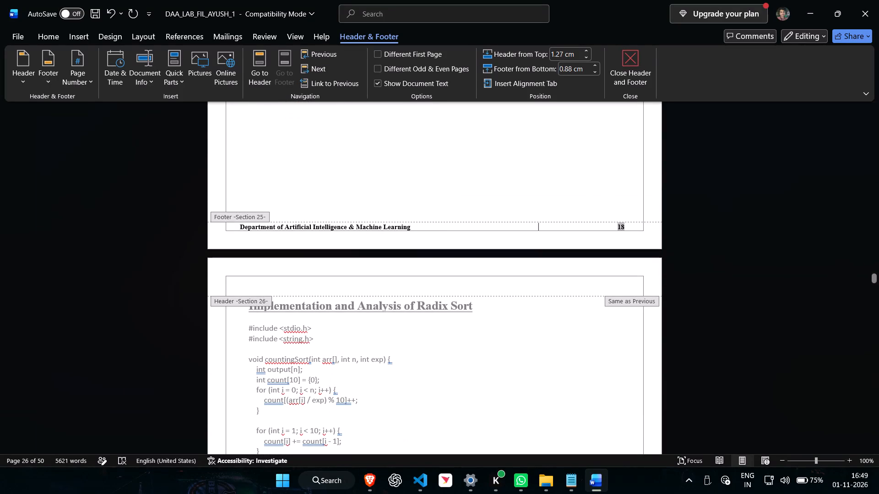
Insert a tab before the page number in the footers of sections 24, 23 and 22 to right-align it.
scroll(418, 232, up, 13)
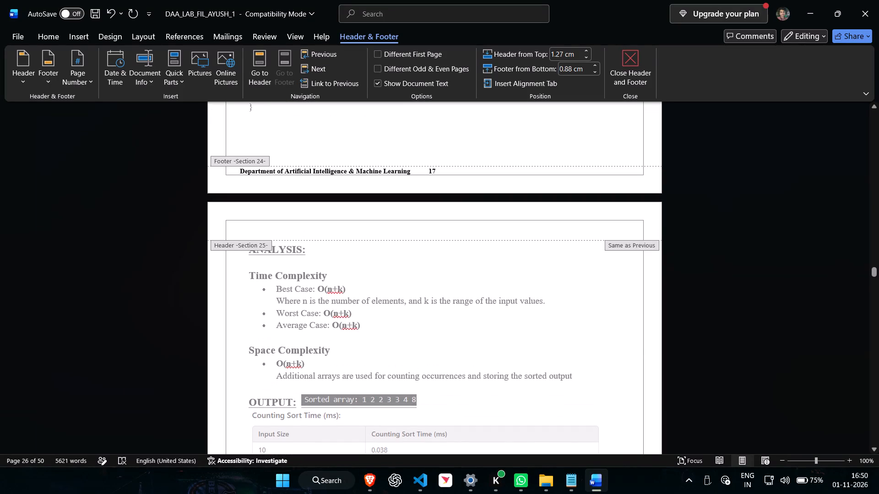
click(423, 171)
key(Tab)
scroll(378, 354, up, 18)
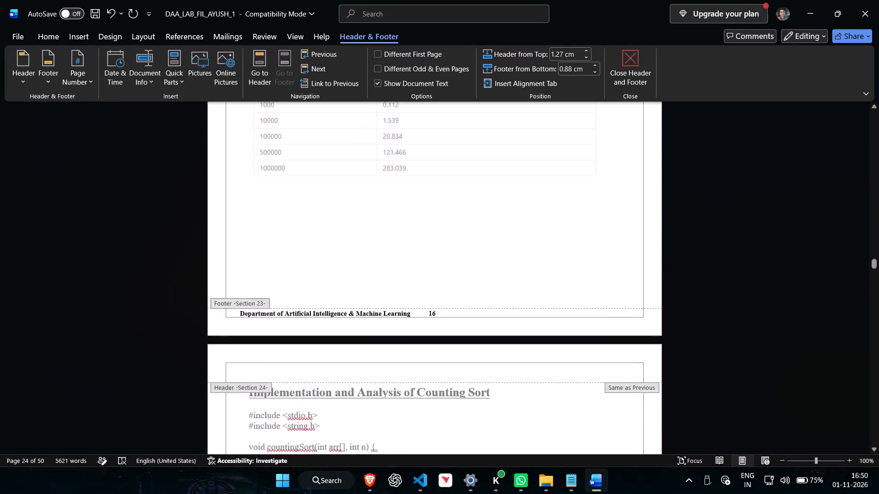
click(417, 344)
key(Tab)
scroll(416, 344, up, 14)
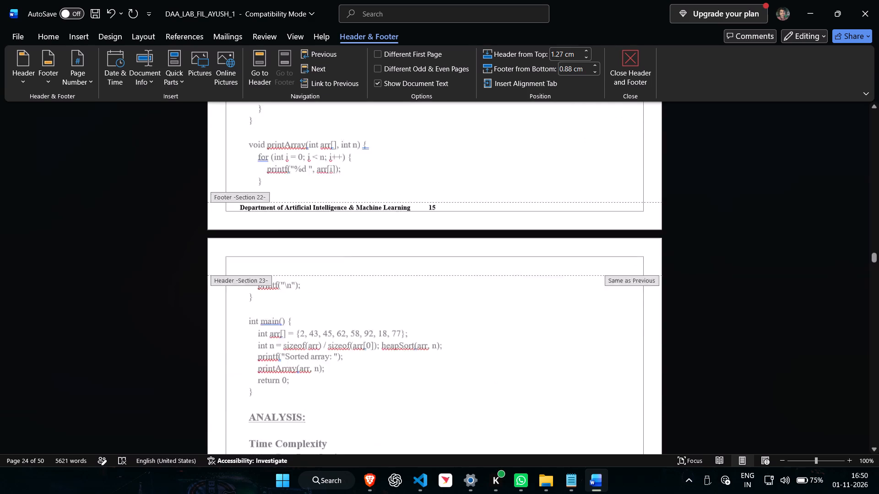
click(416, 328)
scroll(416, 330, up, 6)
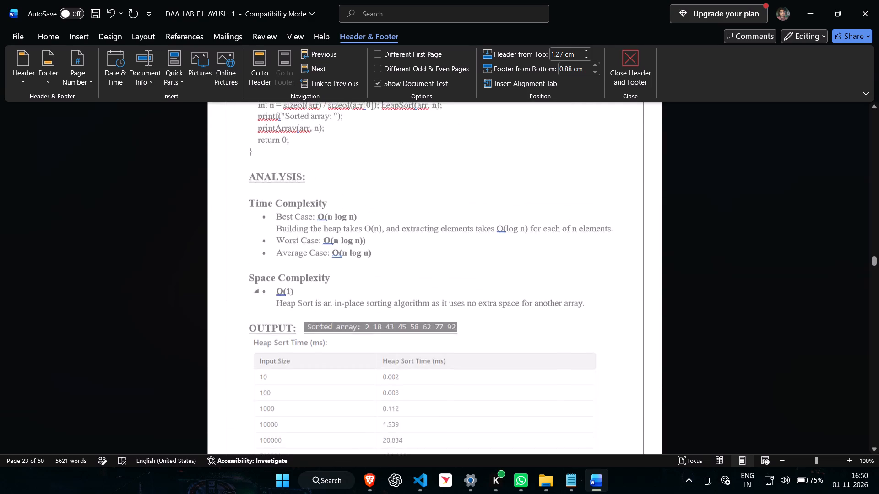
scroll(416, 330, up, 5)
click(420, 283)
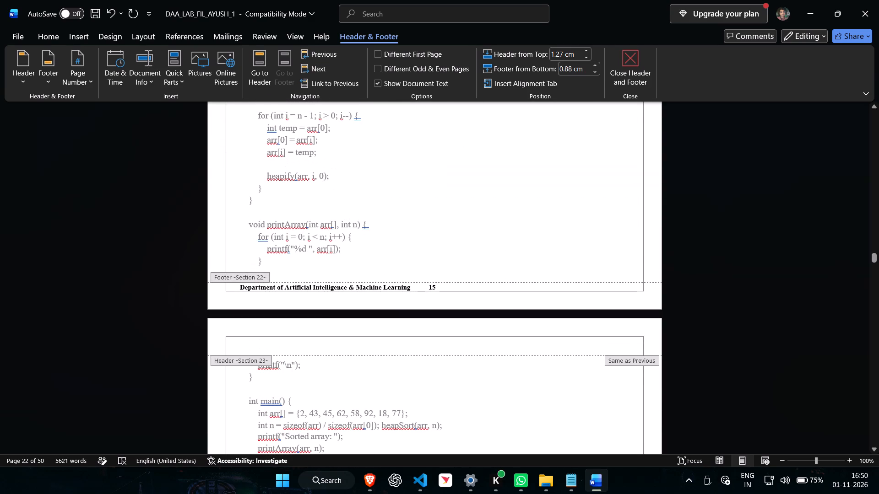
key(Tab)
Move the page number to the right margin in the footers of sections 21, 20 and 19 by adding a tab before it.
scroll(402, 383, up, 16)
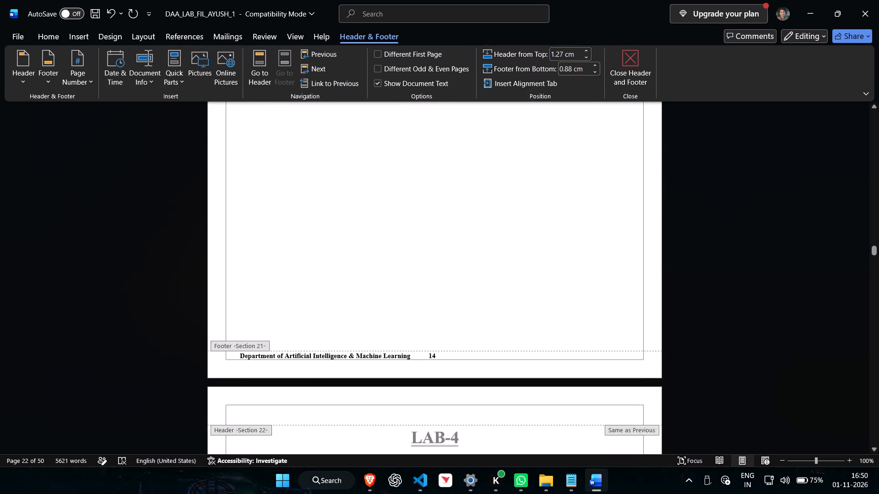
click(421, 370)
key(Tab)
scroll(408, 384, up, 9)
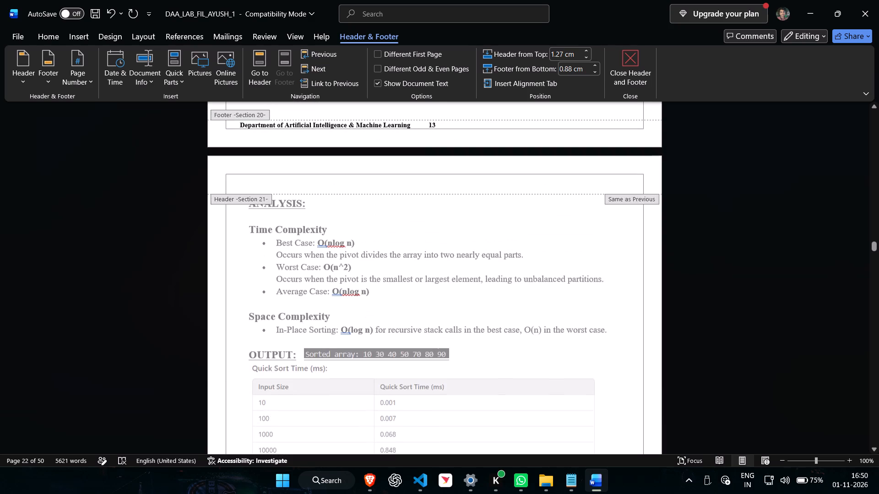
scroll(412, 330, up, 2)
click(424, 223)
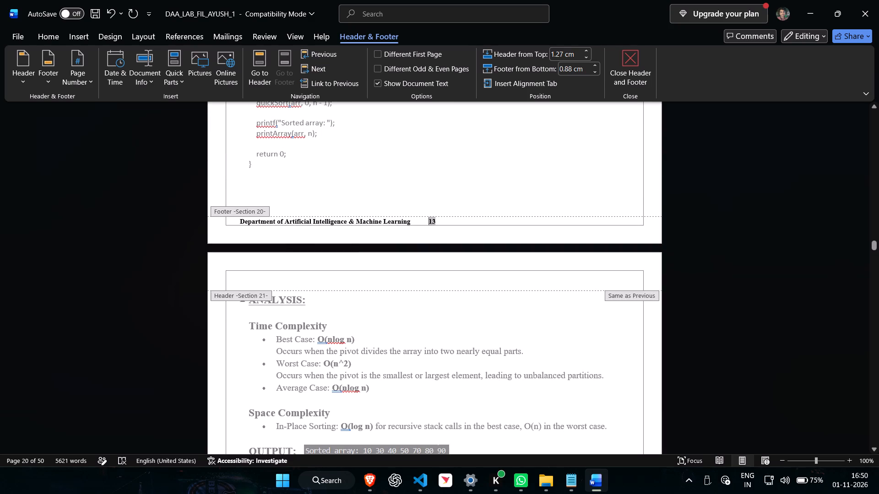
key(Tab)
scroll(432, 360, up, 16)
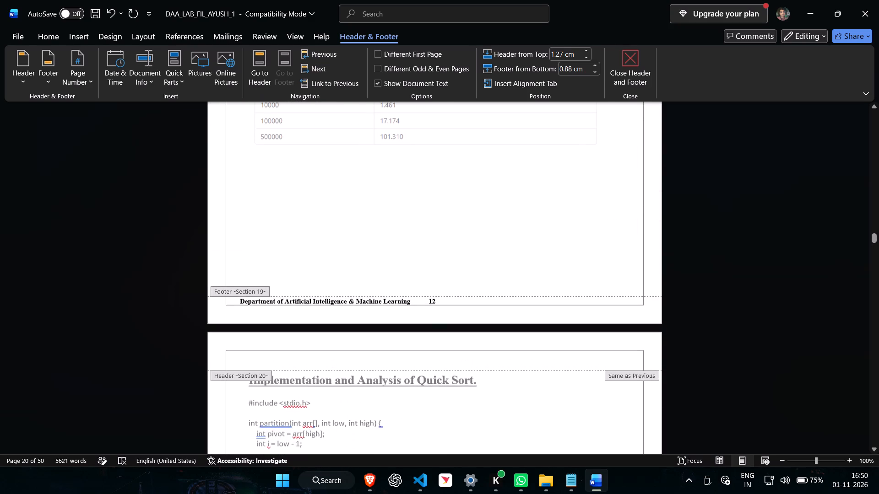
click(422, 298)
key(Tab)
Right-align the page number in the footers of sections 18, 17 and 16 by inserting a tab before it.
scroll(428, 398, up, 15)
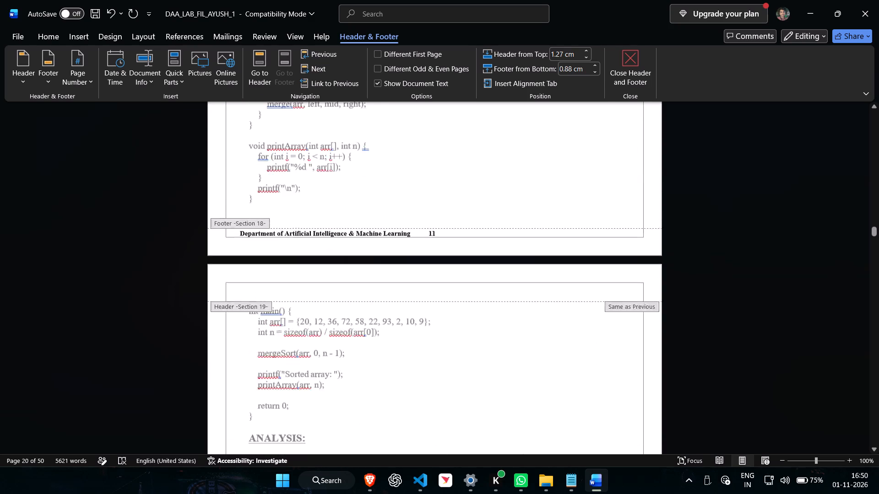
click(423, 338)
key(Tab)
scroll(420, 405, up, 6)
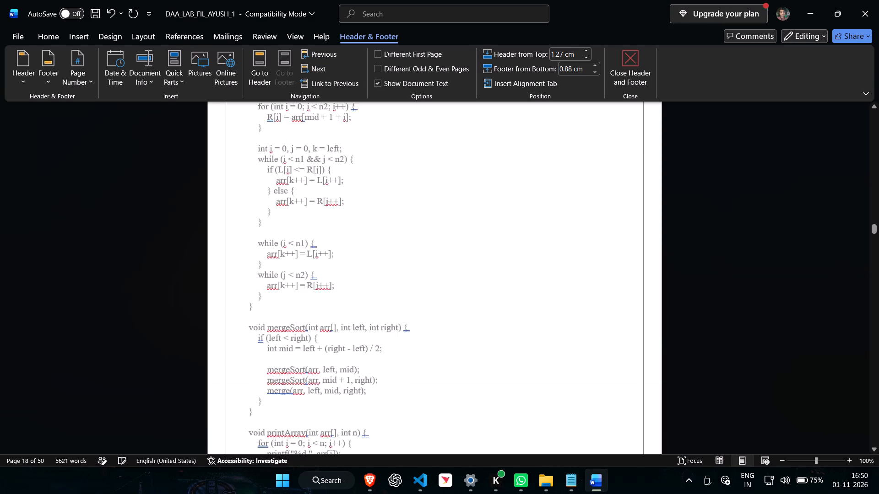
scroll(420, 405, up, 7)
click(420, 283)
key(Tab)
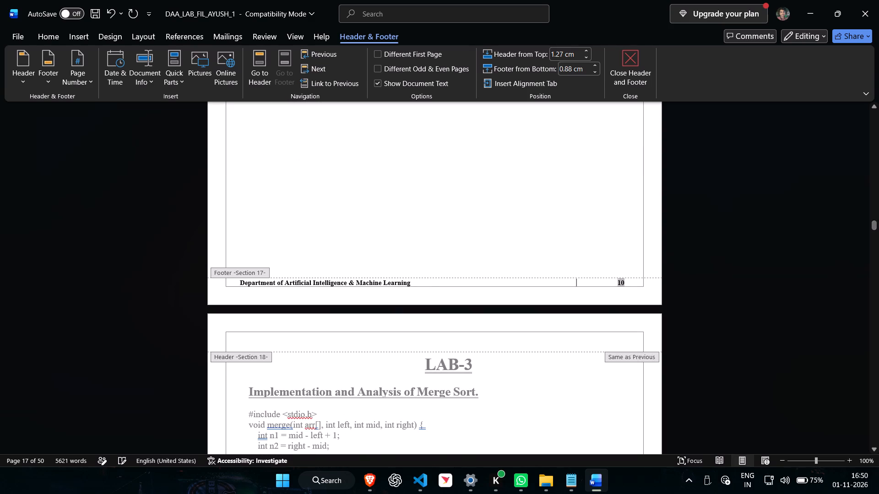
scroll(411, 431, up, 15)
click(420, 318)
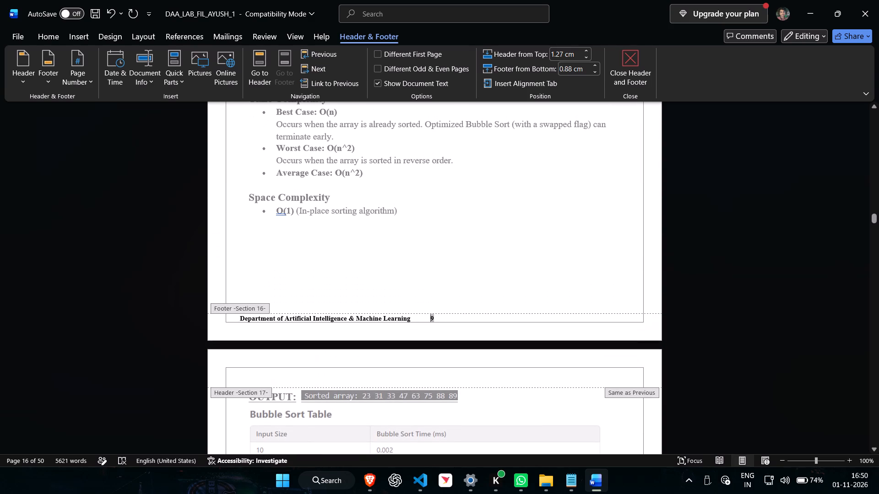
key(Tab)
Add a tab before the page number in the footers of sections 15, 14, 13 and 12 to right-align it.
scroll(372, 412, up, 14)
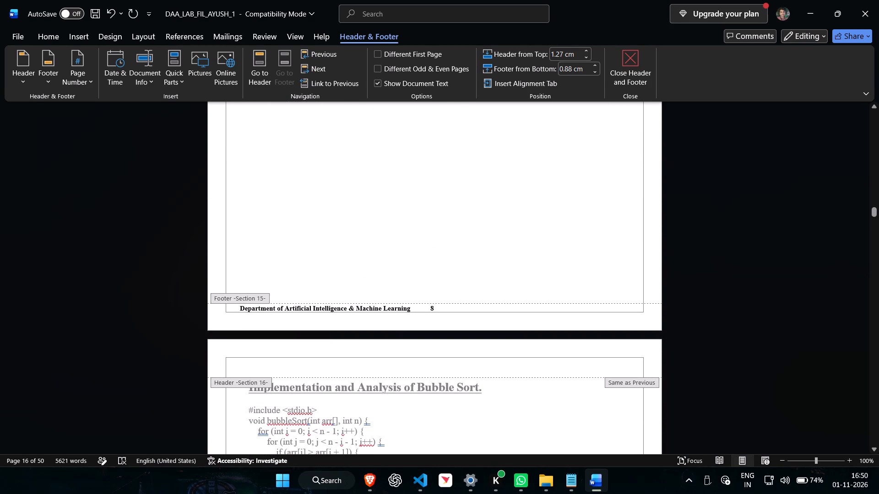
click(424, 306)
key(Tab)
scroll(434, 412, up, 13)
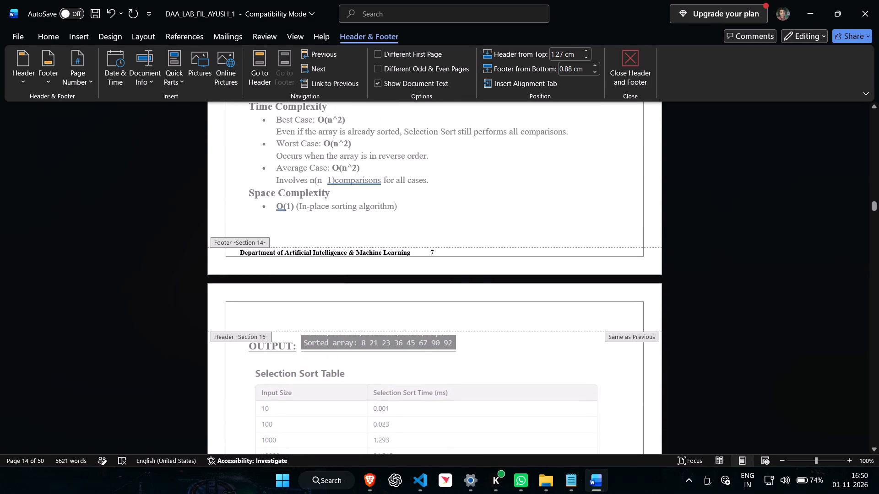
click(423, 253)
key(Tab)
scroll(405, 372, up, 14)
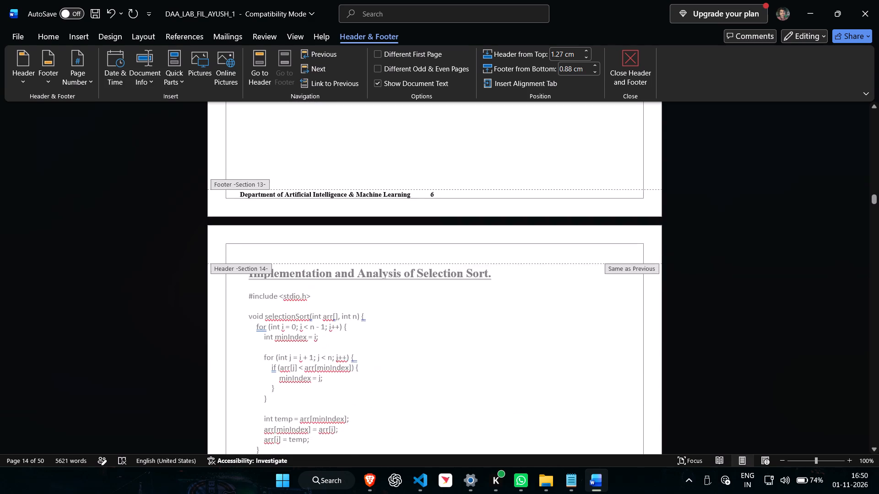
click(422, 243)
key(Tab)
scroll(421, 377, up, 10)
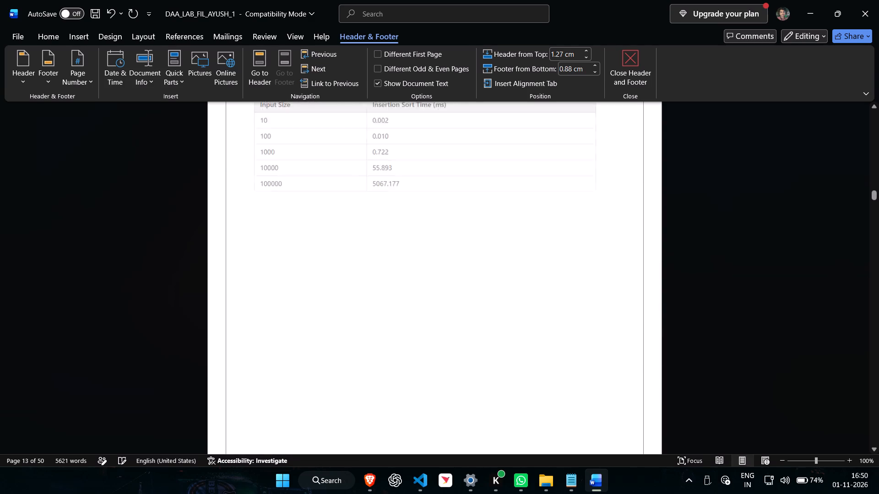
scroll(421, 377, up, 4)
click(422, 236)
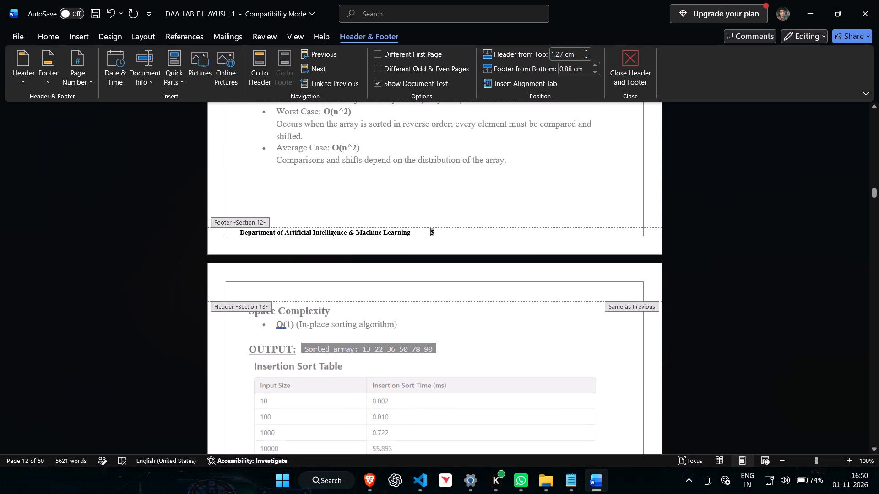
key(Tab)
In the section 11 footer, remove the tab before the department text and insert one before the page number.
scroll(452, 365, up, 14)
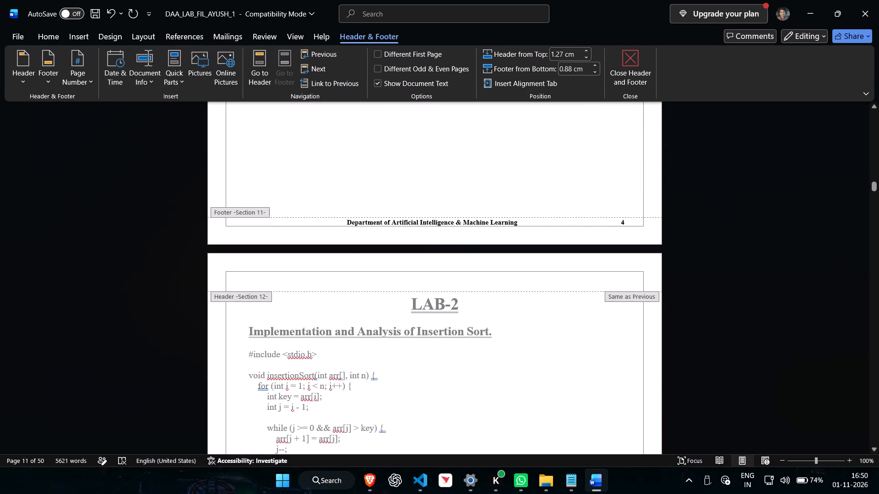
scroll(474, 295, up, 1)
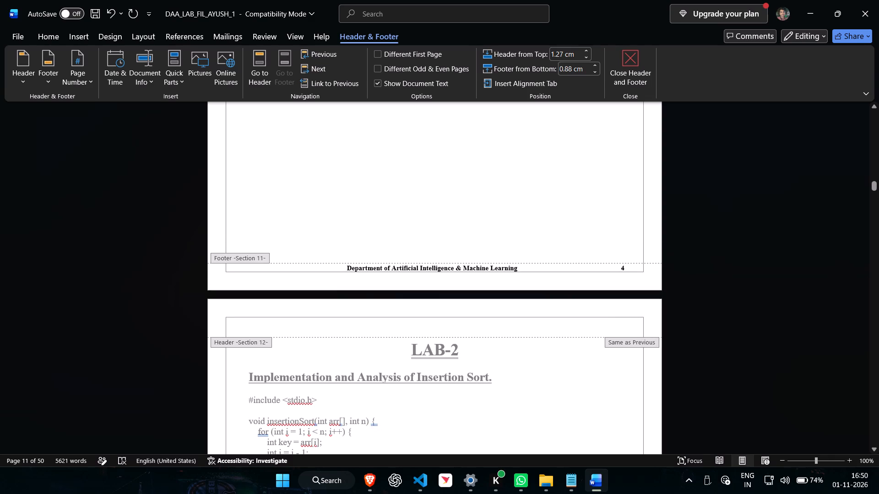
click(347, 267)
key(BackSpace)
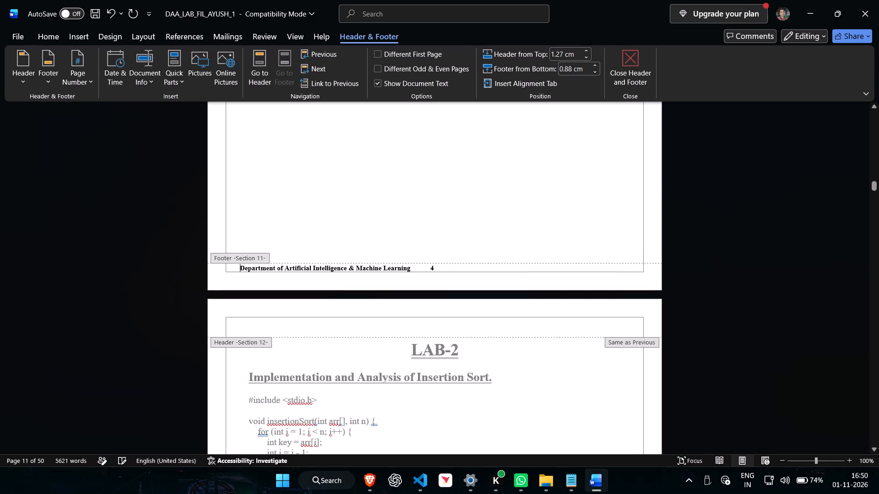
click(429, 269)
key(Tab)
Insert a tab before the page number in the section 10 footer to move it to the right margin.
scroll(412, 275, up, 11)
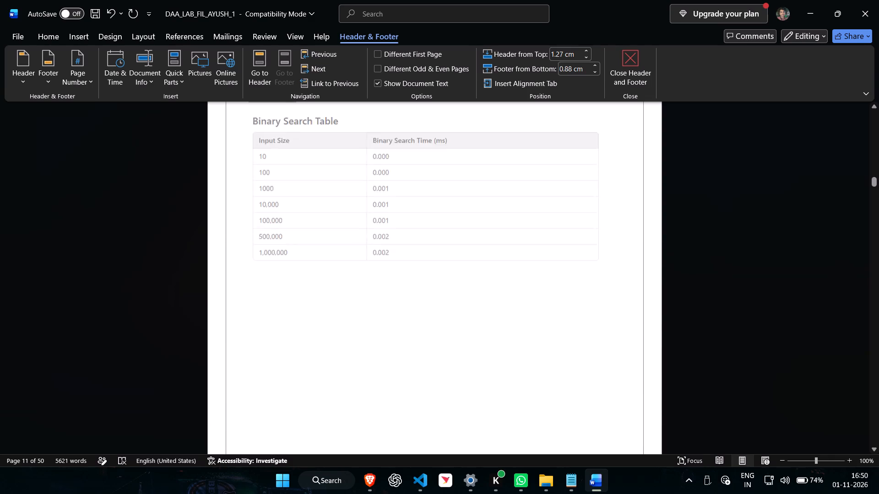
scroll(413, 275, up, 2)
click(425, 212)
key(Tab)
Review the footers from section 10 back to the cover page for department text alignment and page numbering.
scroll(425, 215, up, 2)
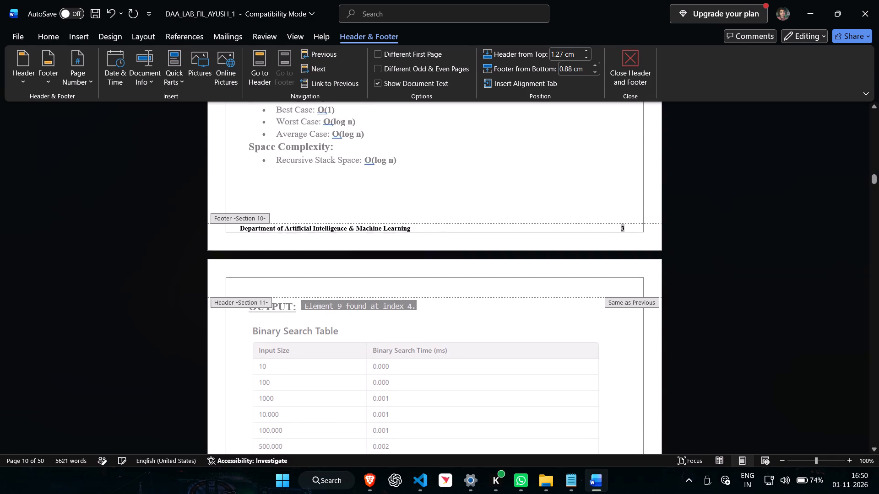
scroll(425, 215, up, 12)
scroll(420, 252, up, 2)
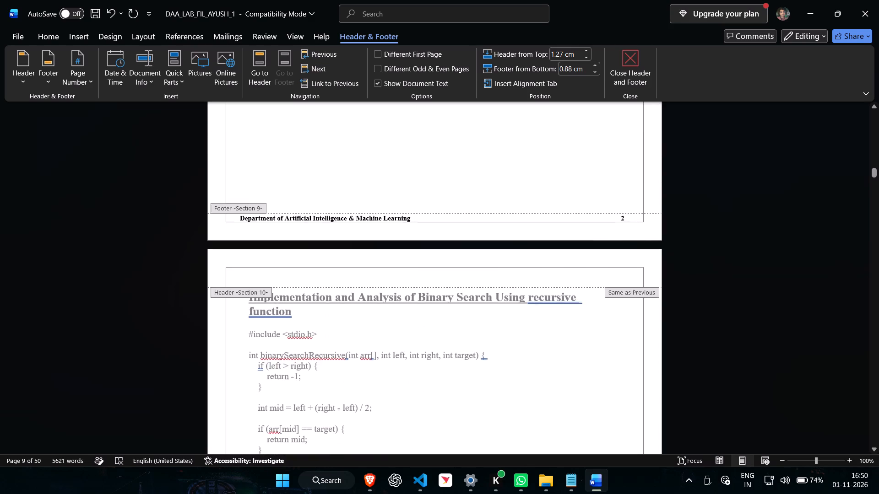
scroll(420, 252, up, 20)
scroll(420, 252, up, 8)
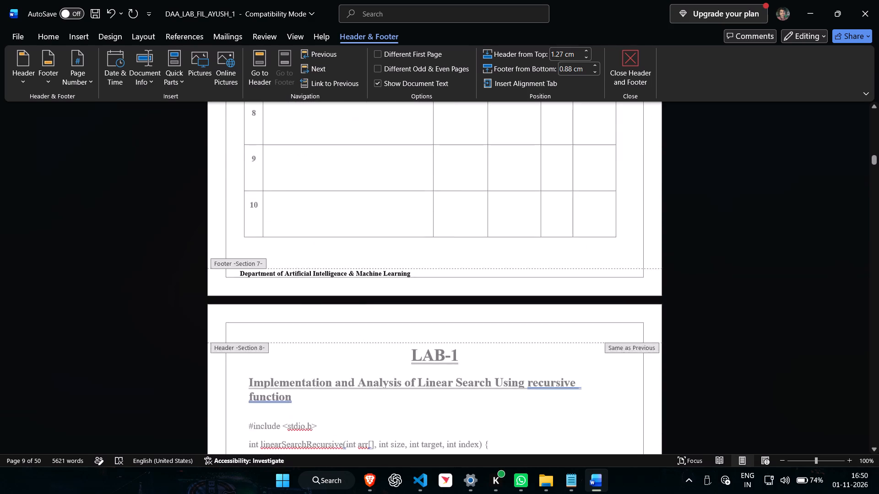
scroll(423, 264, up, 13)
scroll(424, 264, up, 8)
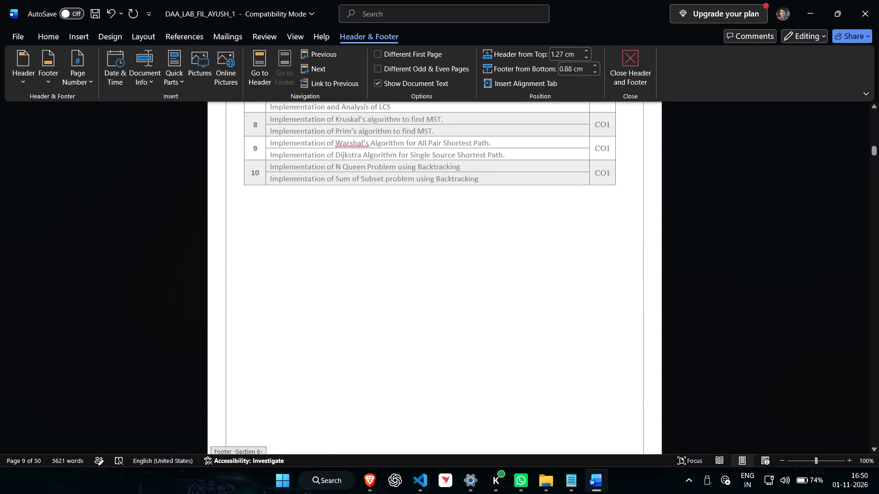
scroll(424, 264, up, 11)
scroll(425, 264, up, 18)
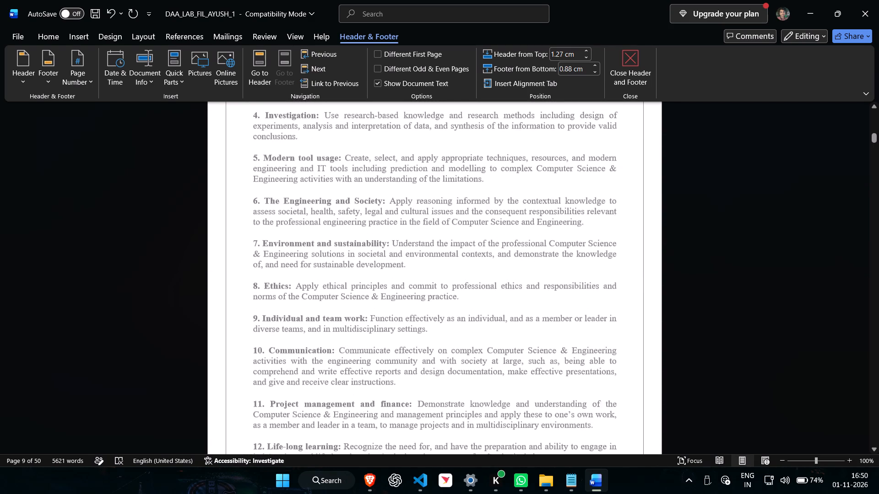
scroll(426, 264, up, 9)
scroll(426, 264, up, 20)
scroll(426, 264, up, 3)
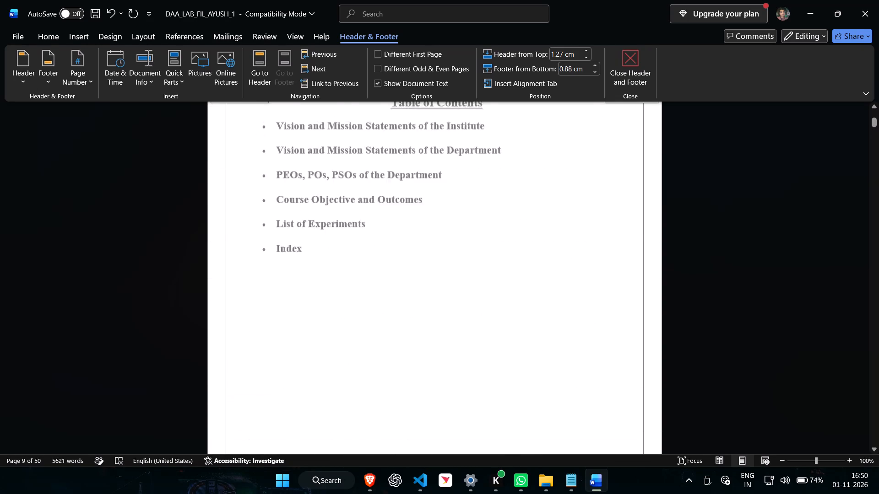
scroll(426, 264, up, 10)
scroll(441, 292, down, 5)
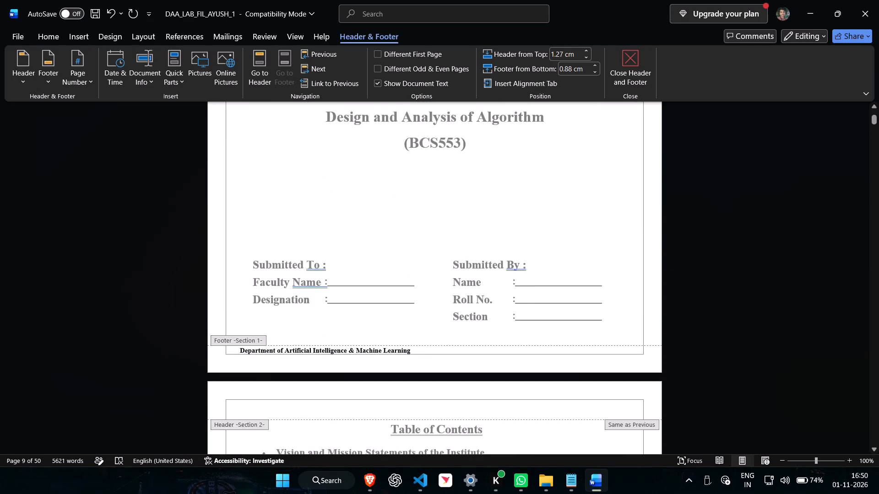
scroll(395, 289, up, 11)
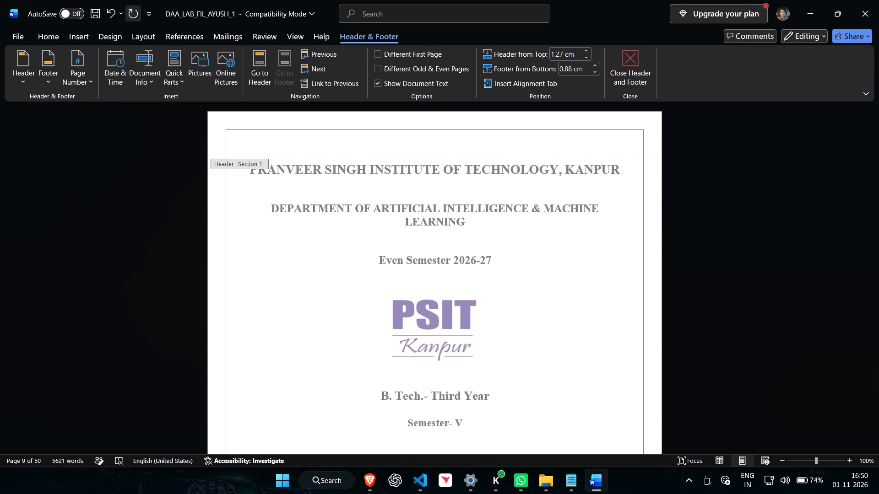
scroll(429, 230, down, 7)
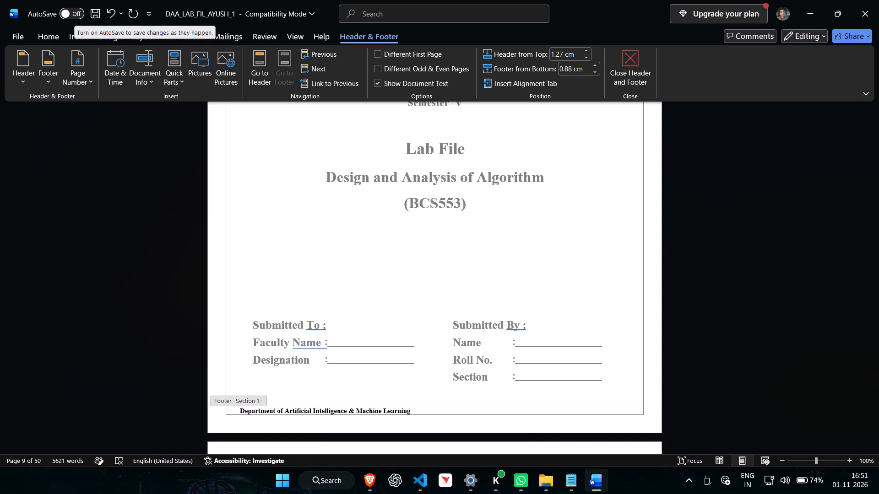
Save the lab file document.
key(ctrl+s)
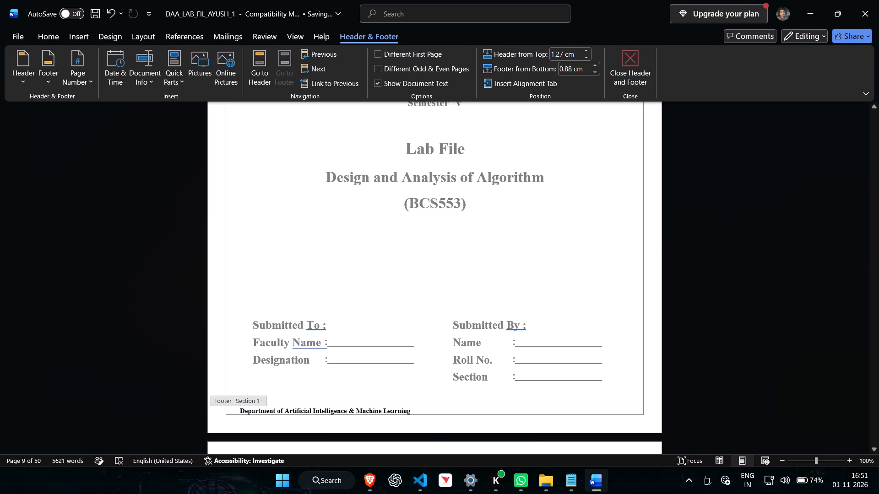
Close header and footer editing and return to the document body.
click(439, 243)
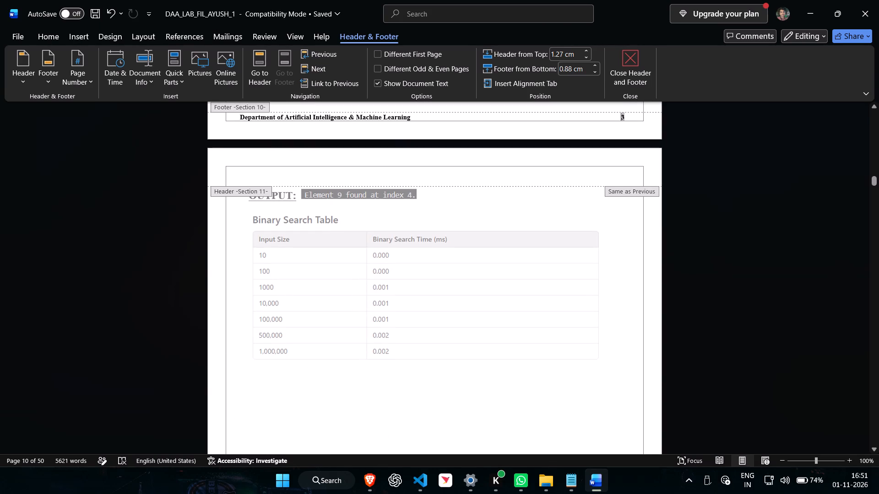
key(Escape)
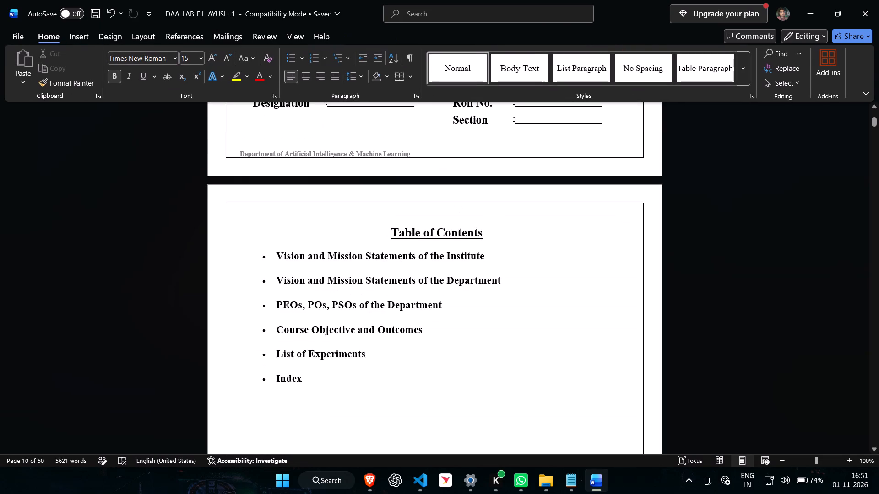
Review the pages from the table of contents to the first experiment, checking the footers and where page numbering starts.
scroll(451, 254, down, 12)
scroll(451, 254, up, 1)
scroll(451, 254, down, 13)
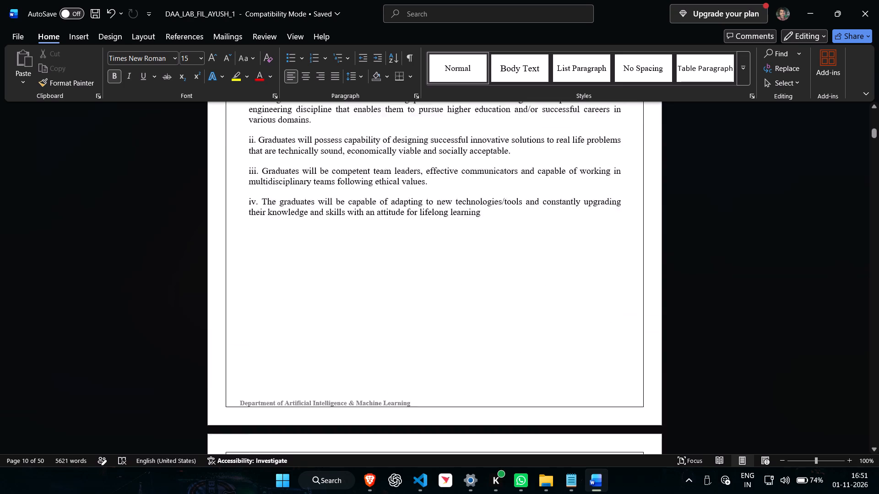
scroll(451, 254, down, 20)
scroll(451, 254, down, 19)
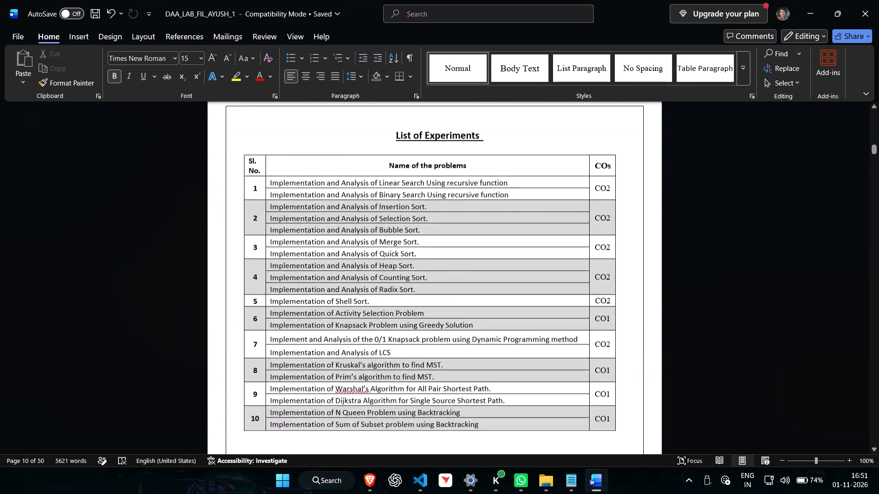
scroll(451, 254, down, 11)
scroll(451, 254, down, 20)
scroll(451, 254, down, 2)
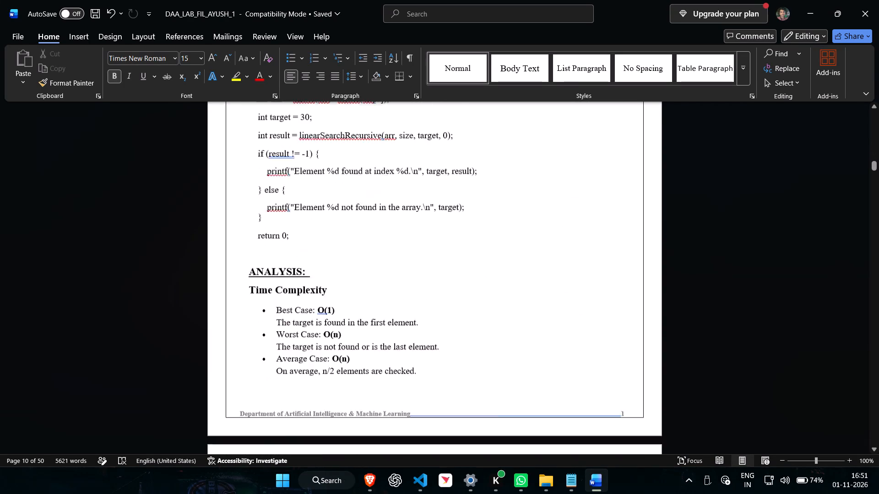
scroll(451, 254, down, 2)
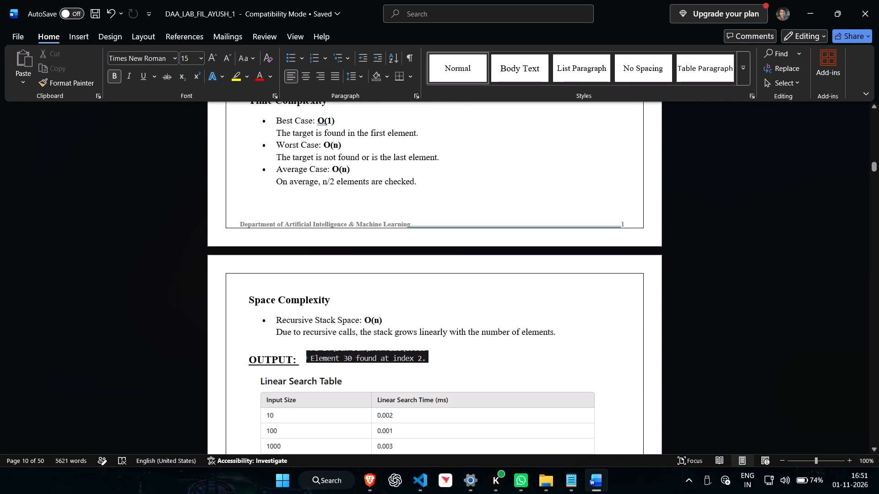
Examine the page 8 footer up close, checking the line between the department text and the page number.
click(494, 223)
ctrl+scroll(507, 236, up, 8)
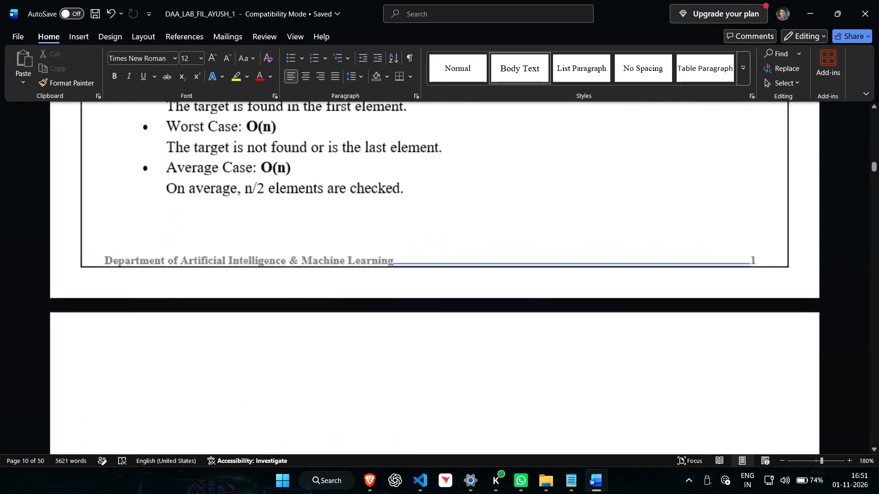
ctrl+scroll(507, 236, up, 1)
scroll(514, 274, down, 2)
scroll(527, 251, up, 2)
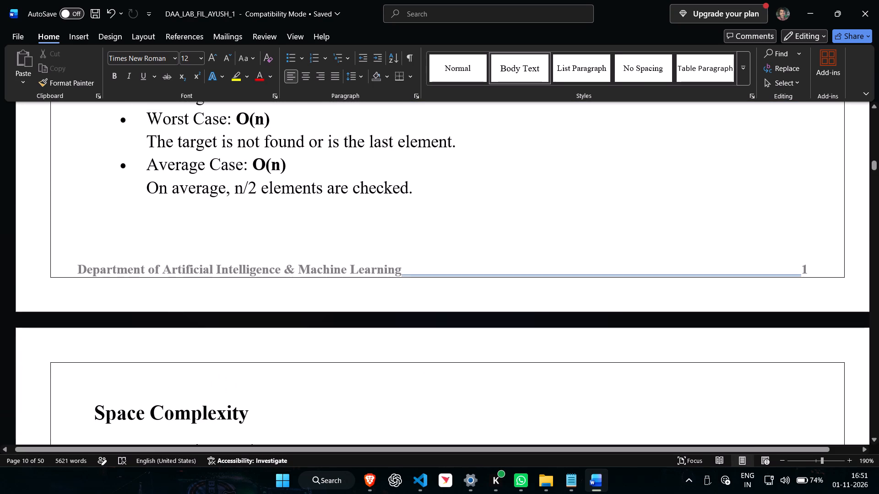
click(531, 273)
click(536, 269)
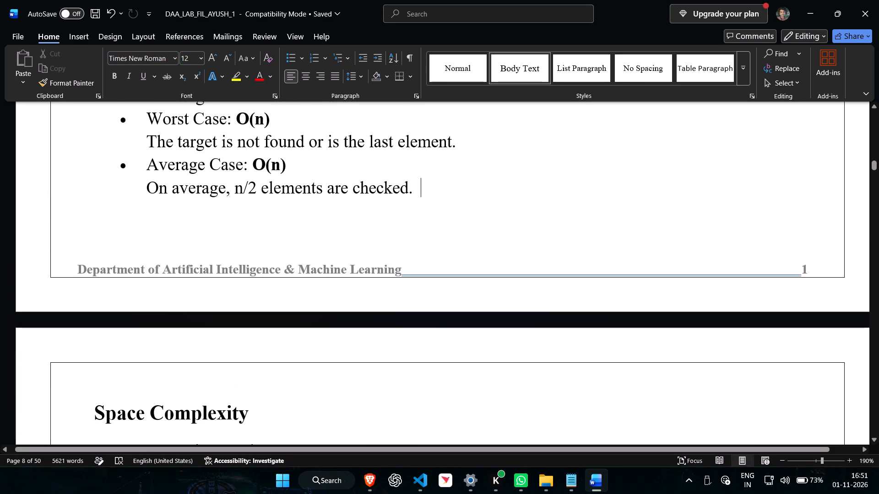
scroll(467, 284, up, 4)
ctrl+scroll(469, 283, down, 5)
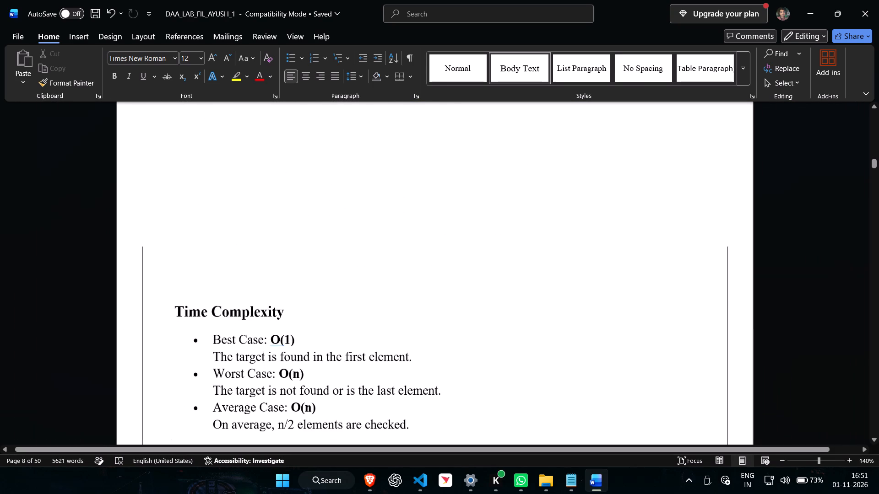
Replace the blank underline after Faculty Name on the cover page with the faculty member's name, including the title "Mr.".
ctrl+scroll(469, 283, down, 3)
scroll(469, 283, up, 15)
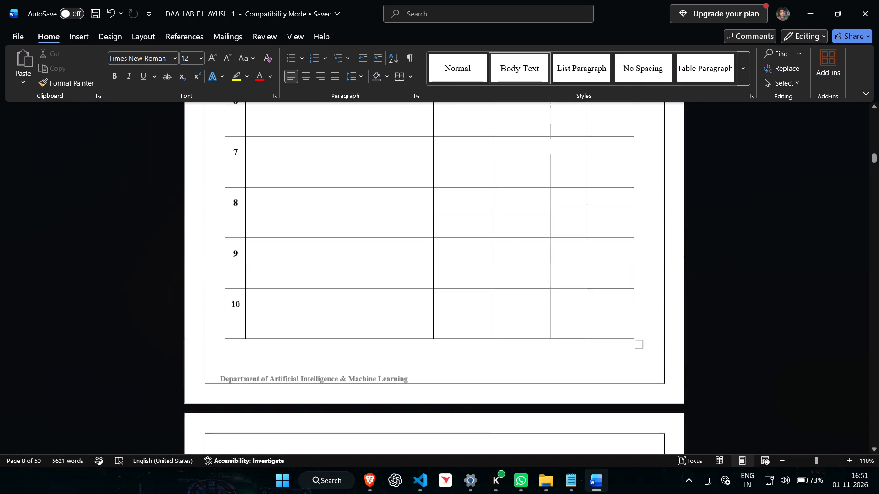
scroll(469, 283, up, 5)
scroll(469, 283, up, 20)
scroll(469, 283, up, 12)
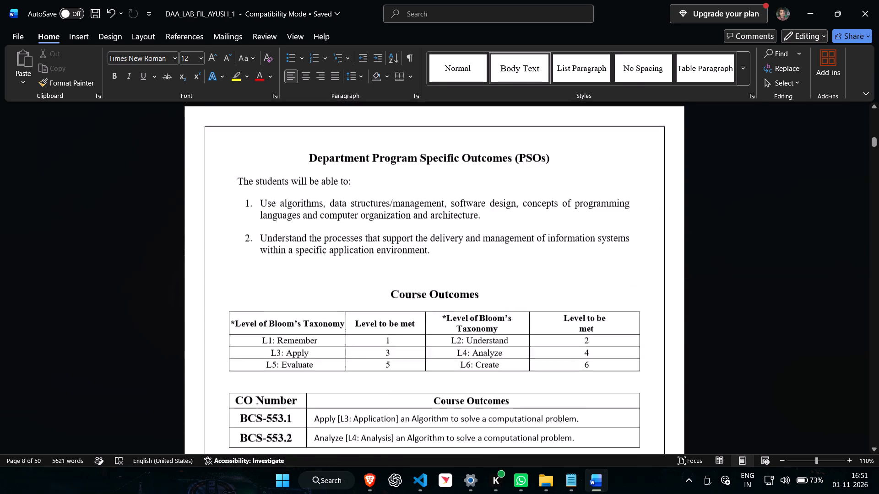
scroll(469, 283, up, 18)
scroll(469, 283, up, 12)
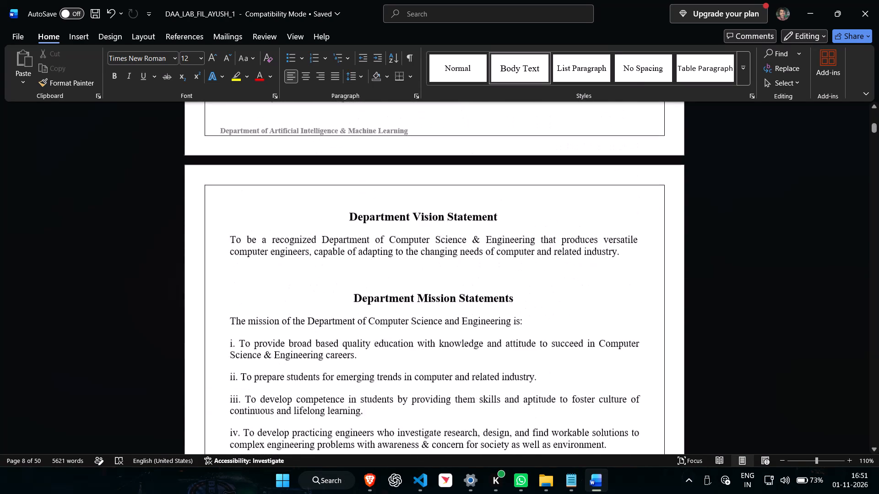
scroll(470, 282, up, 4)
scroll(597, 317, up, 17)
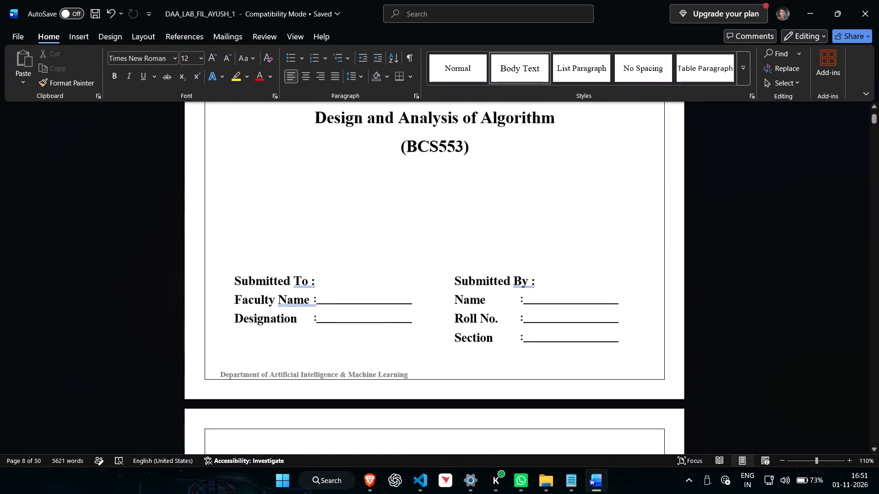
scroll(337, 266, up, 4)
scroll(337, 266, down, 8)
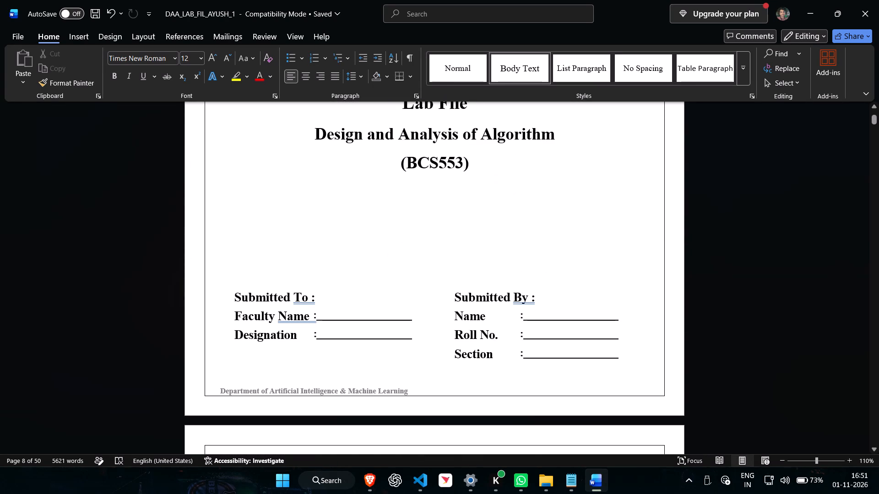
click(416, 321)
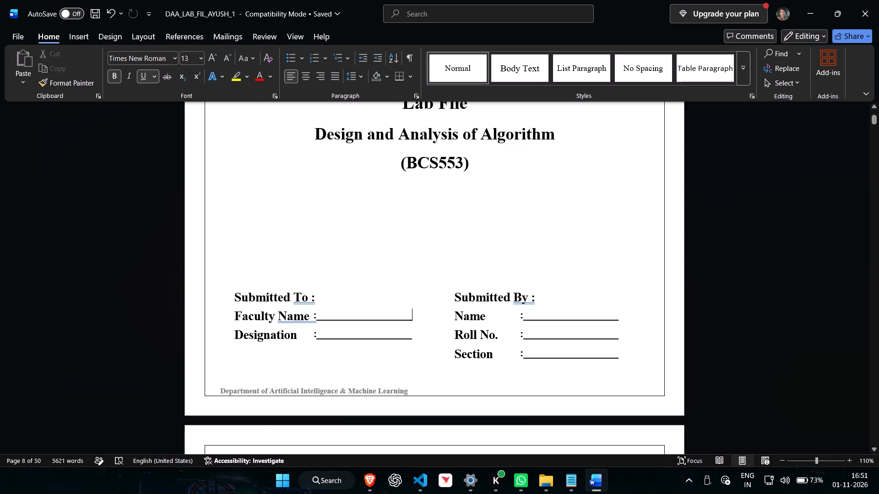
key(ctrl+BackSpace)
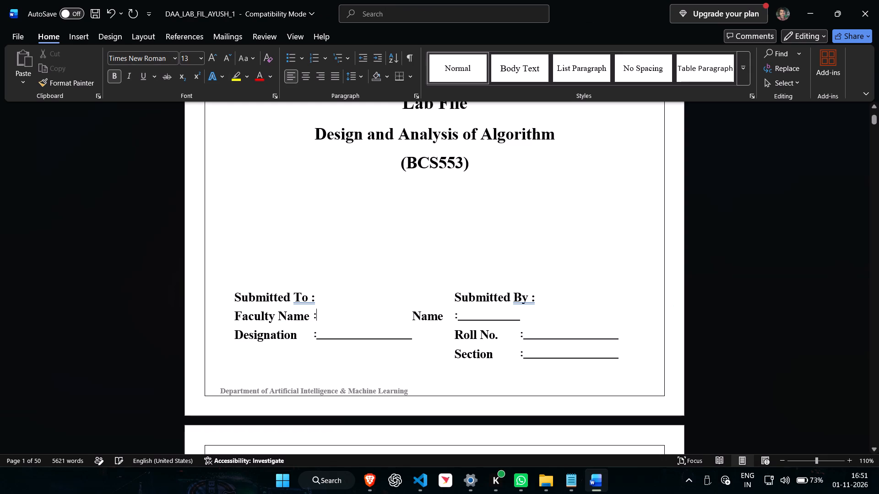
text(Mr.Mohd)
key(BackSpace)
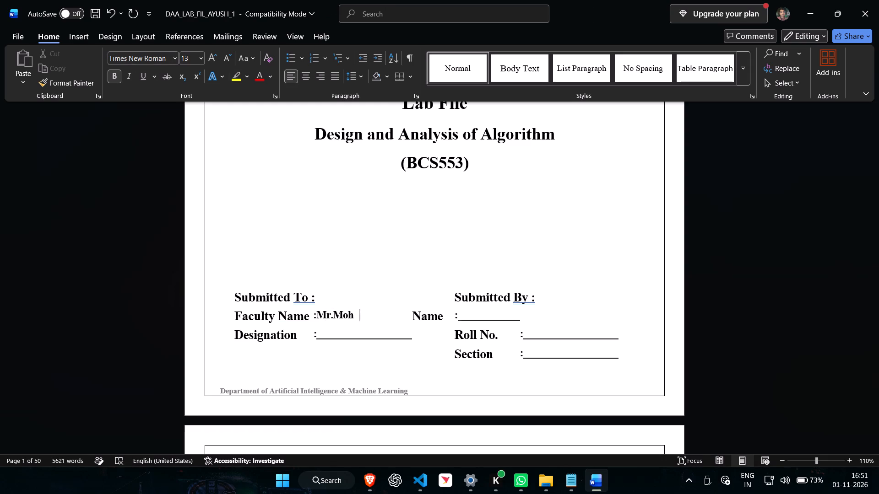
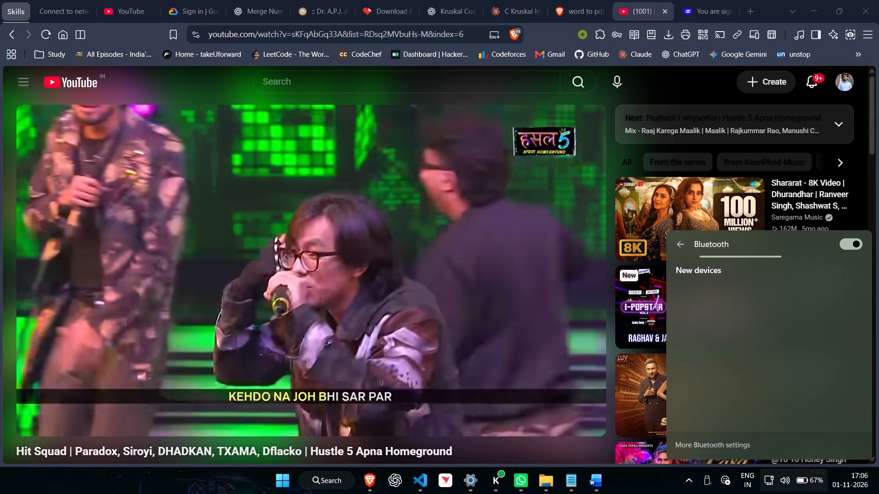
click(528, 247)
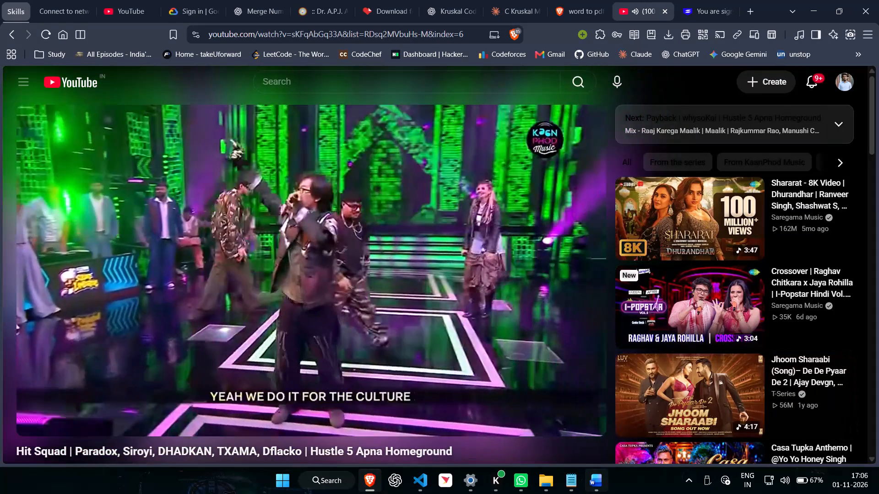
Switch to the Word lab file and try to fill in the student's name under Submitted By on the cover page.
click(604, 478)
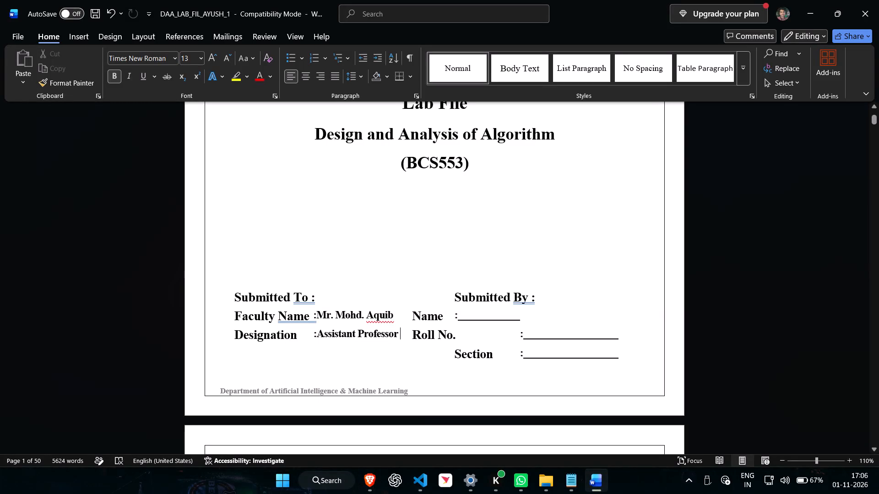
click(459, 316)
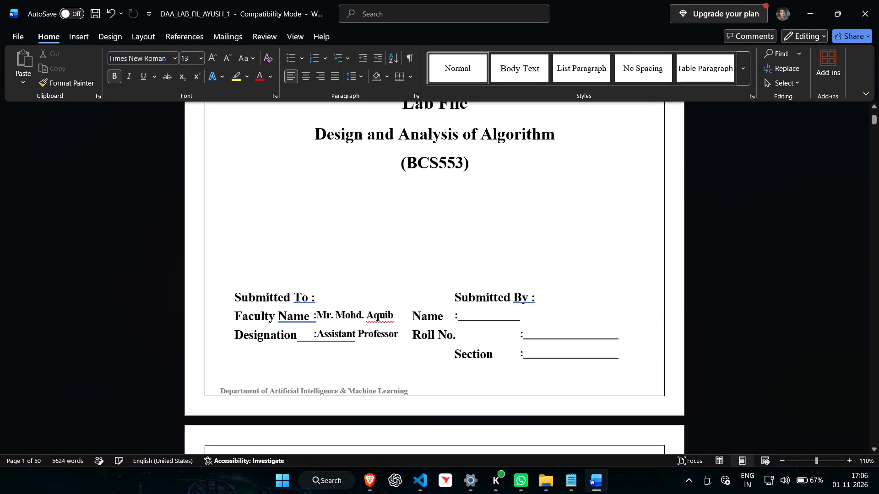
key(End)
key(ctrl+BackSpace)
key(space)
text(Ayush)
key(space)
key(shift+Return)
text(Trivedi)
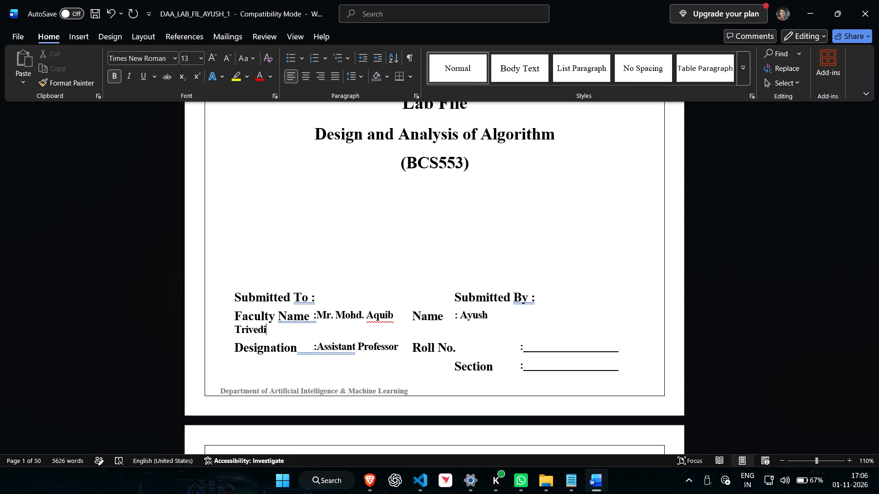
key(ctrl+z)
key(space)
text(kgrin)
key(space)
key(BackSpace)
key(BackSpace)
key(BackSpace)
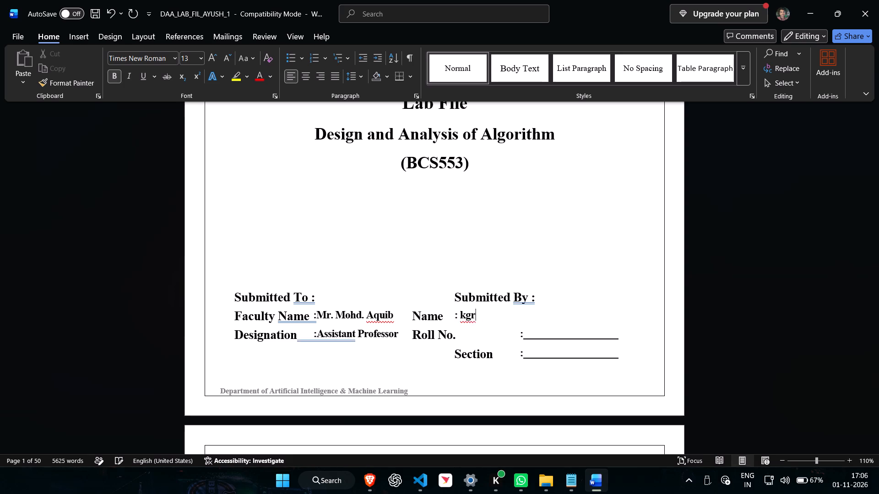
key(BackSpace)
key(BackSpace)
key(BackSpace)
Delete the whole Submitted To and Submitted By details block from the cover page.
scroll(518, 322, down, 1)
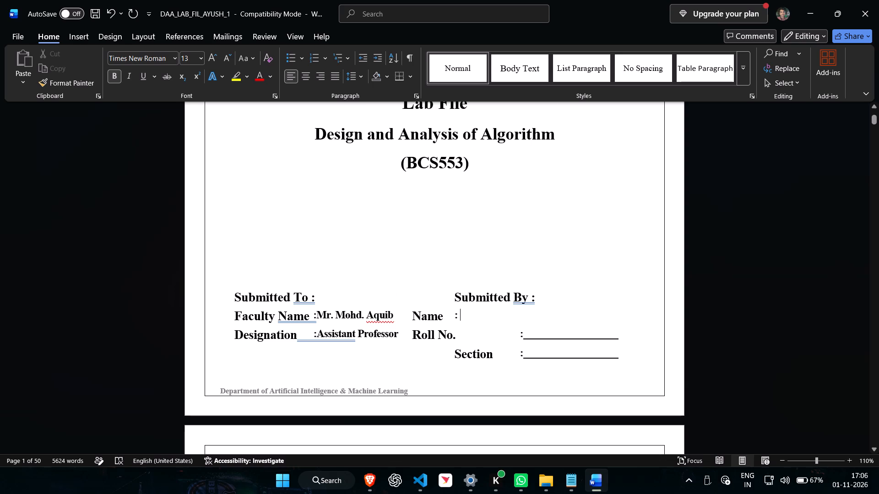
drag(232, 247, 582, 331)
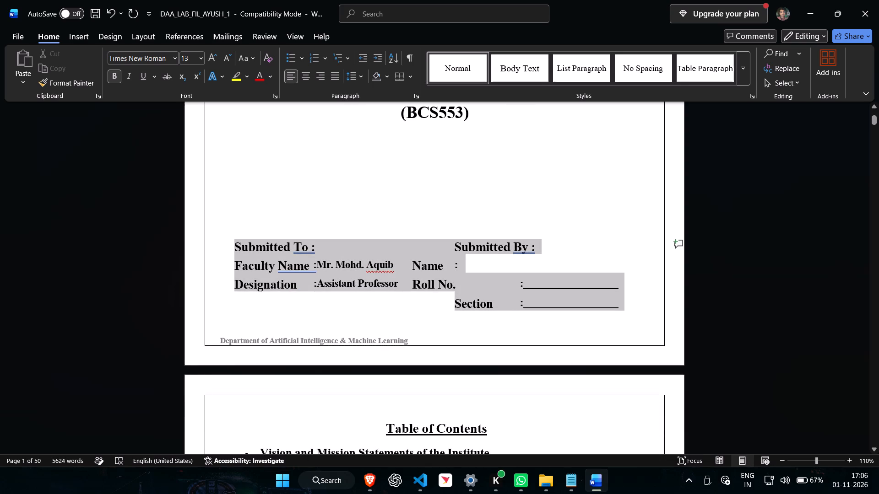
drag(582, 331, 630, 319)
key(BackSpace)
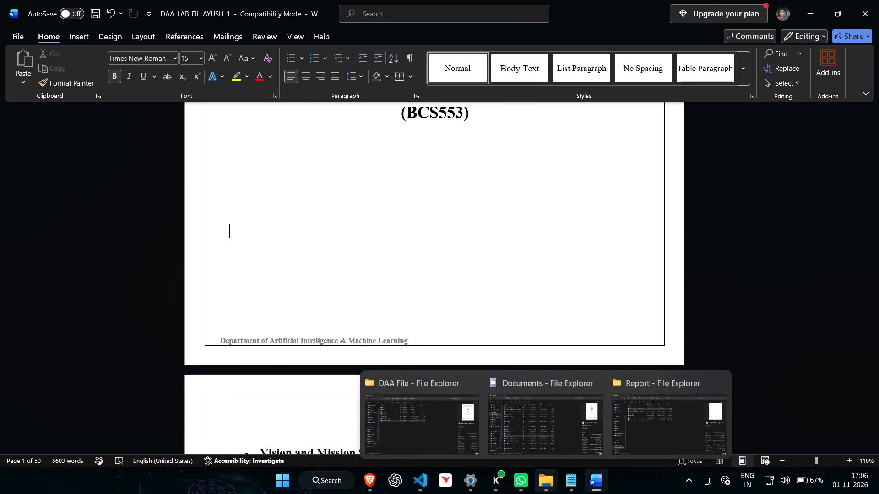
Switch to the Documents folder in File Explorer and open the DAA_LAB_FIL_AYUSH document.
click(546, 408)
double_click(246, 324)
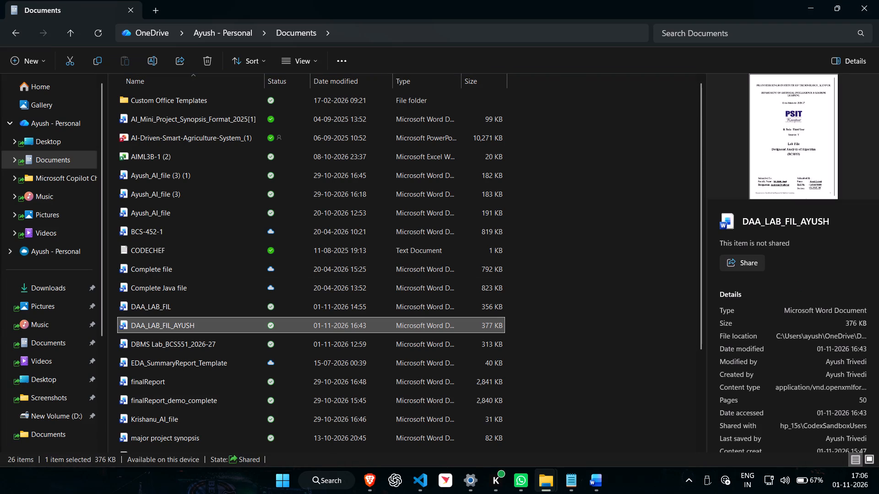
Copy the Submitted To and Submitted By details block from the cover page of DAA_LAB_FIL_AYUSH.
scroll(293, 290, up, 5)
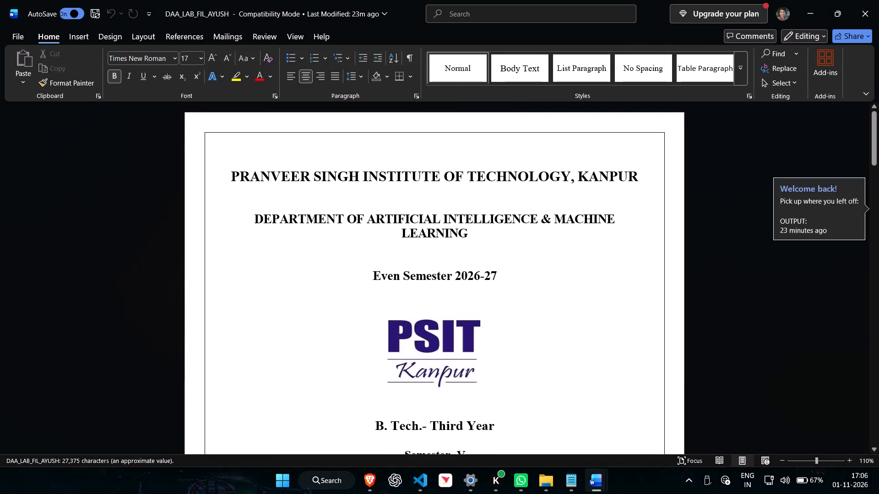
scroll(293, 290, down, 8)
drag(228, 295, 277, 314)
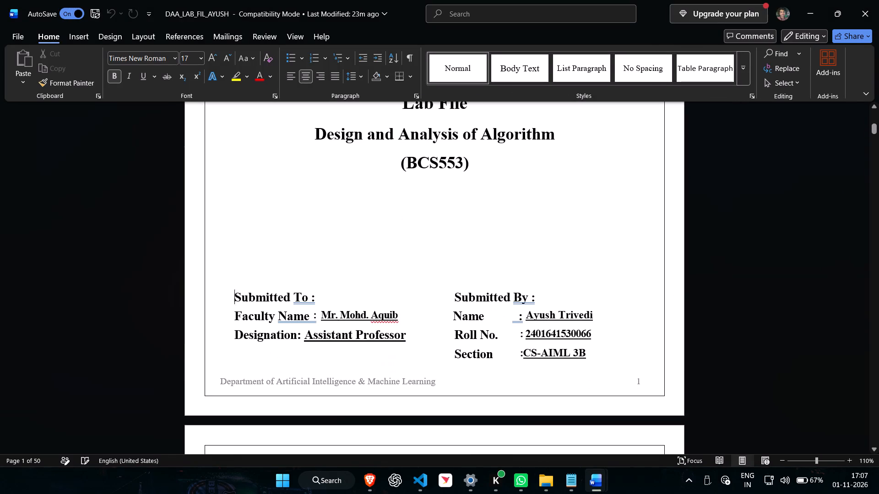
drag(277, 314, 602, 355)
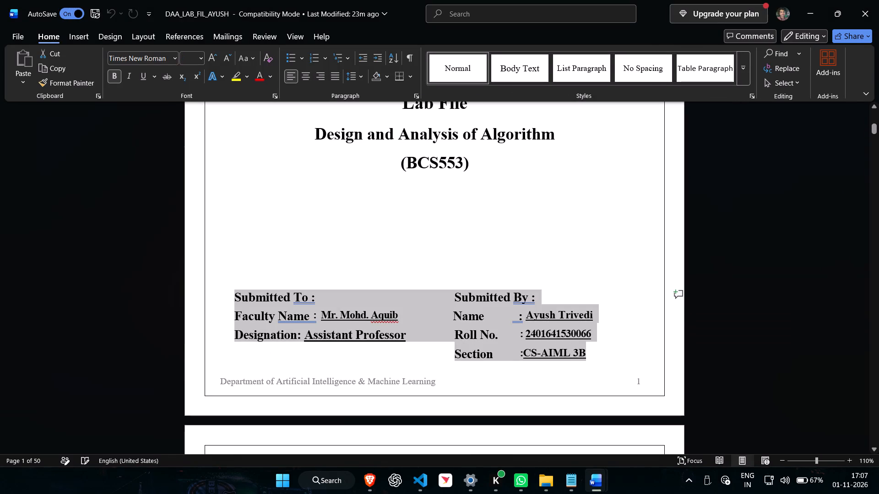
key(ctrl+c)
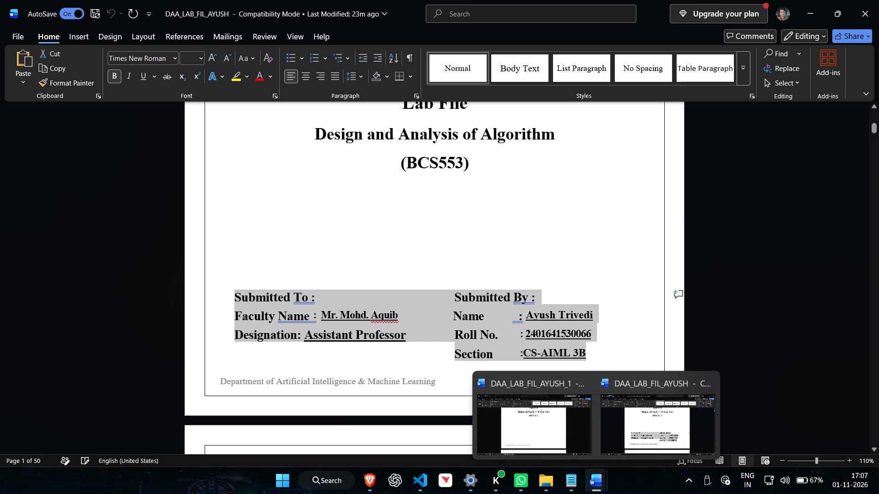
Paste the copied submission details into the empty area below (BCS553) on the cover page of DAA_LAB_FIL_AYUSH_1.
click(546, 423)
drag(230, 244, 231, 244)
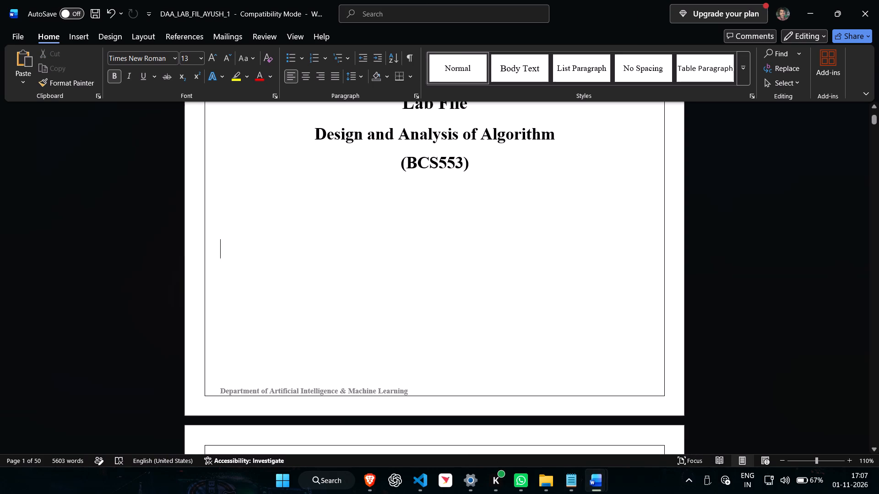
drag(231, 244, 505, 344)
click(260, 253)
drag(231, 244, 555, 344)
click(245, 240)
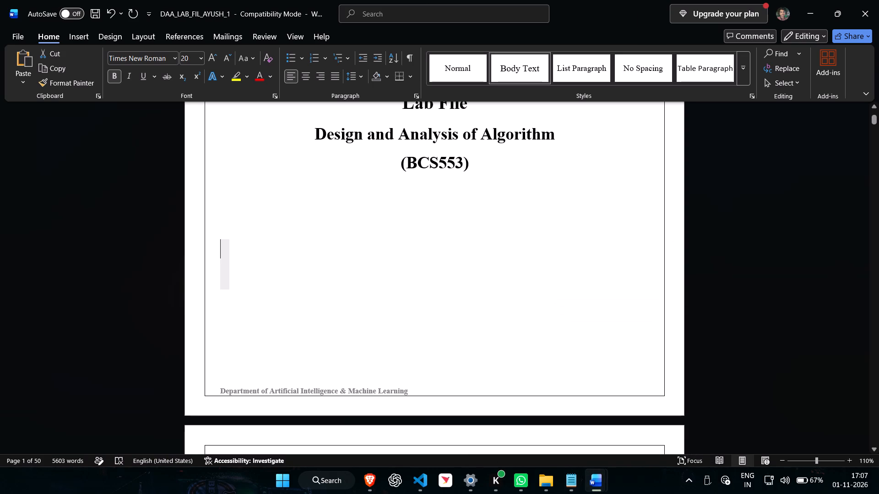
key(ctrl+v)
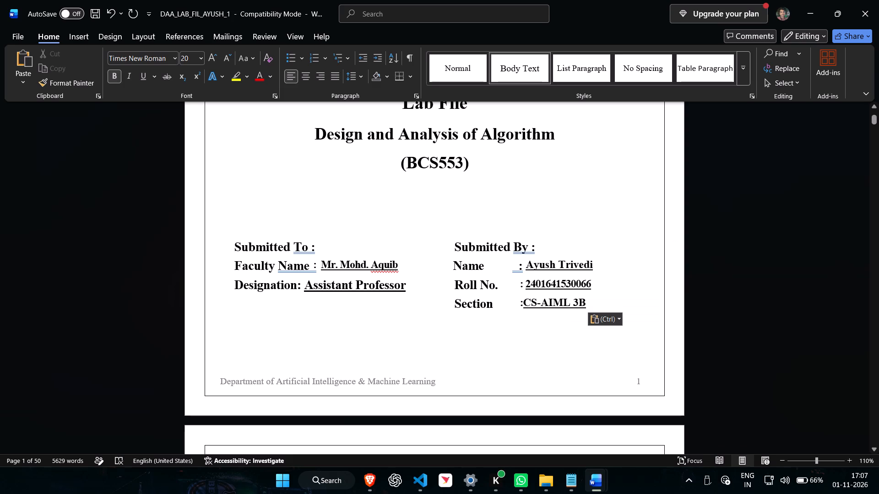
click(722, 332)
Delete the page number from the cover page footer and return to the document body.
scroll(597, 395, down, 4)
scroll(597, 395, up, 20)
scroll(597, 387, down, 3)
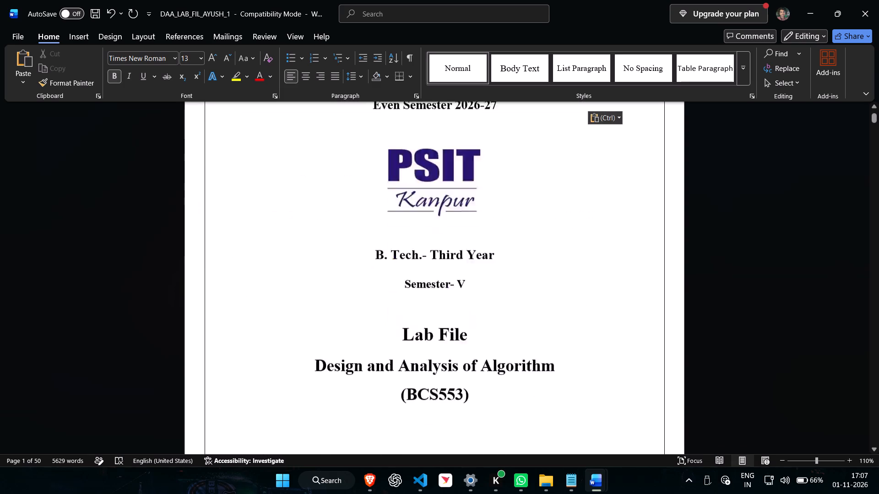
scroll(597, 387, down, 17)
scroll(597, 387, down, 5)
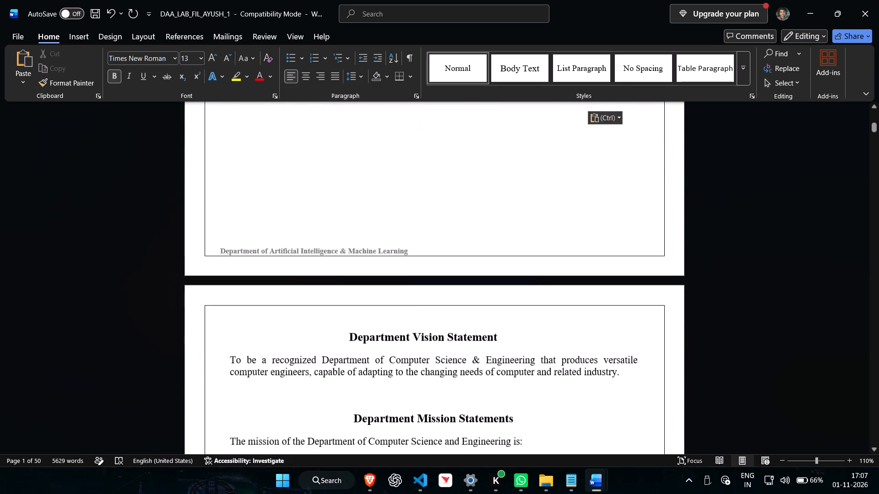
scroll(597, 387, down, 5)
scroll(597, 387, up, 19)
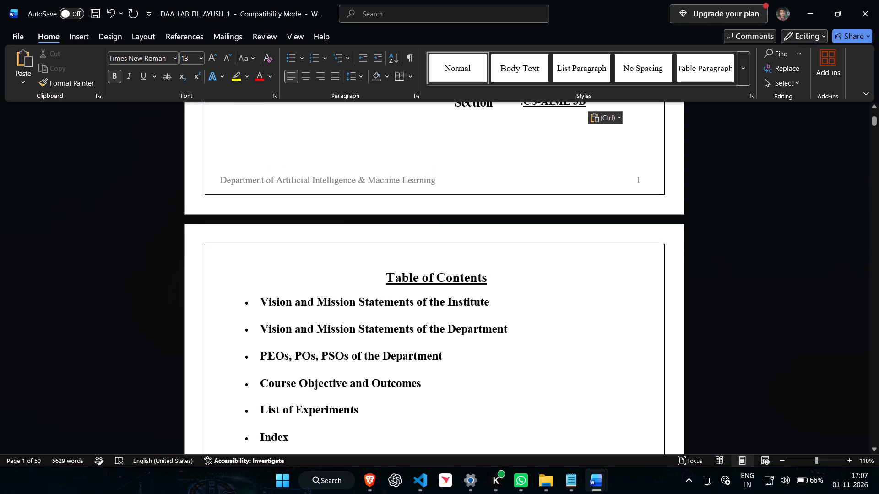
click(645, 232)
right_click(641, 230)
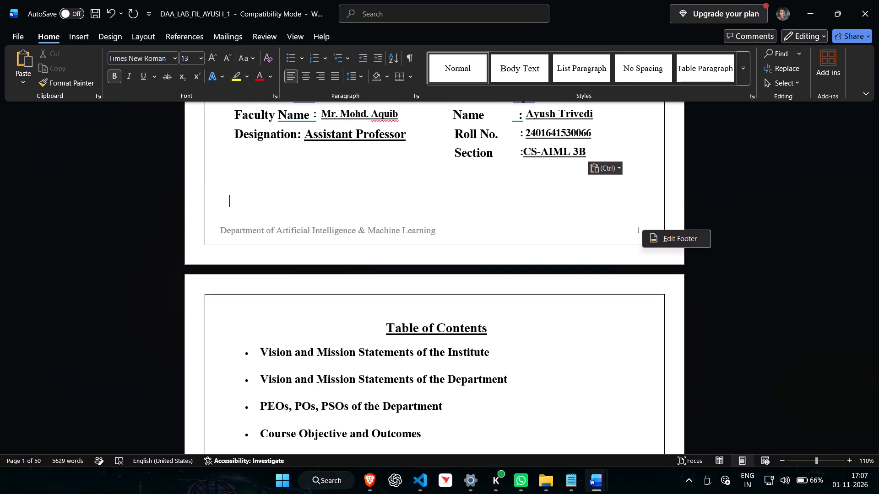
click(651, 240)
click(647, 413)
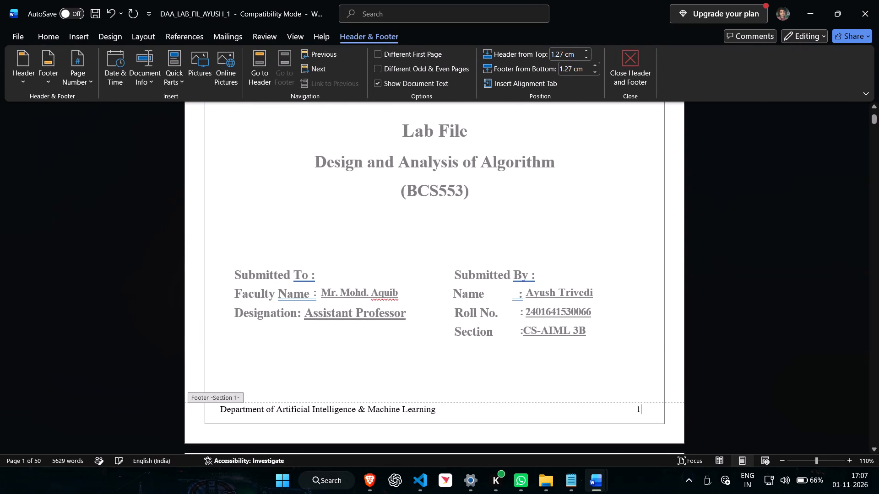
key(BackSpace)
click(601, 313)
key(Escape)
Review the pages from the table of contents to the binary search experiment, checking footers and page numbers.
scroll(604, 323, down, 10)
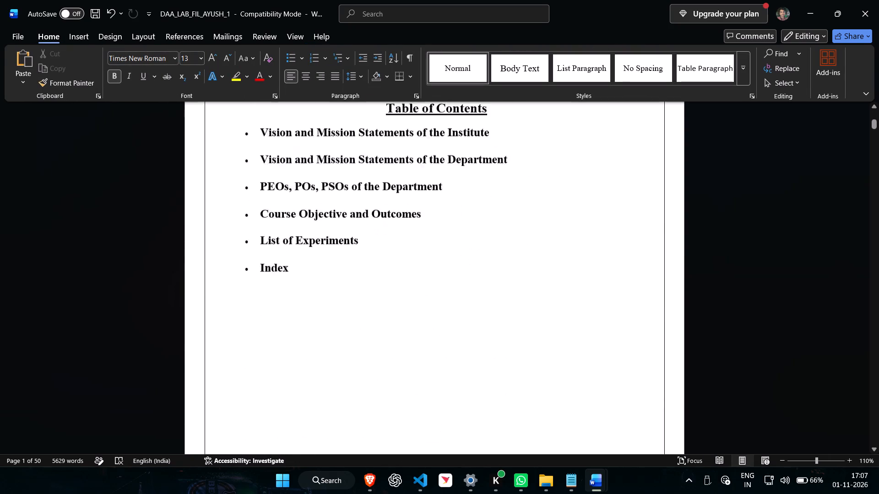
scroll(604, 323, down, 7)
scroll(604, 323, down, 14)
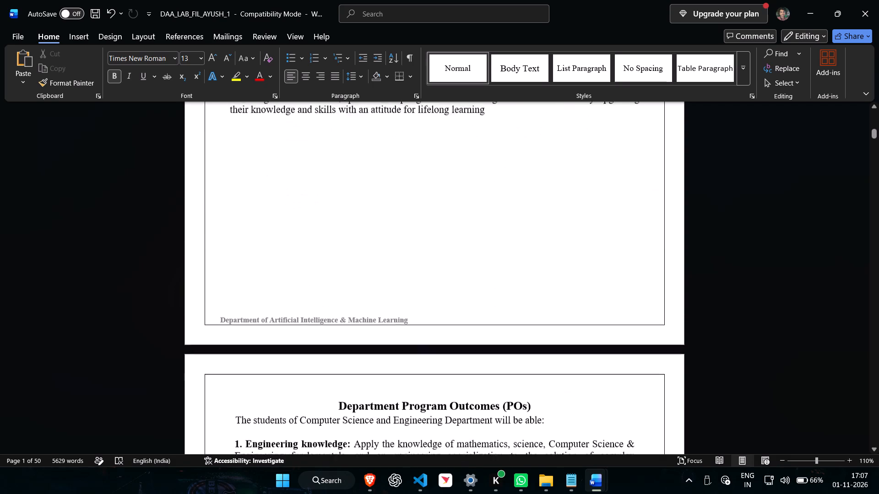
scroll(604, 323, down, 18)
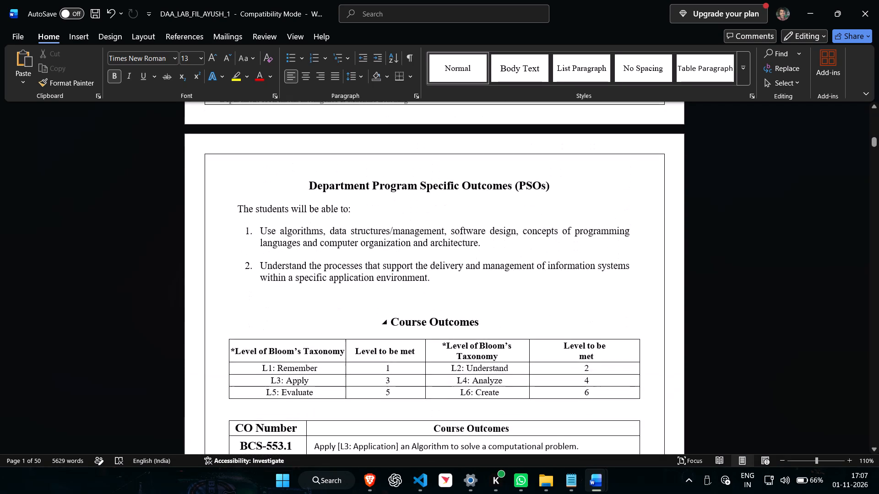
scroll(604, 323, down, 18)
scroll(603, 325, up, 1)
scroll(603, 325, down, 3)
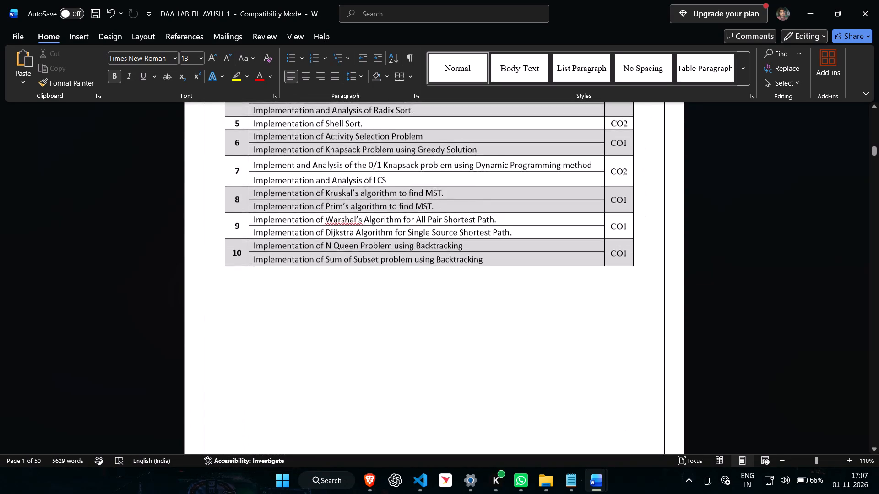
scroll(603, 325, down, 15)
scroll(603, 325, down, 10)
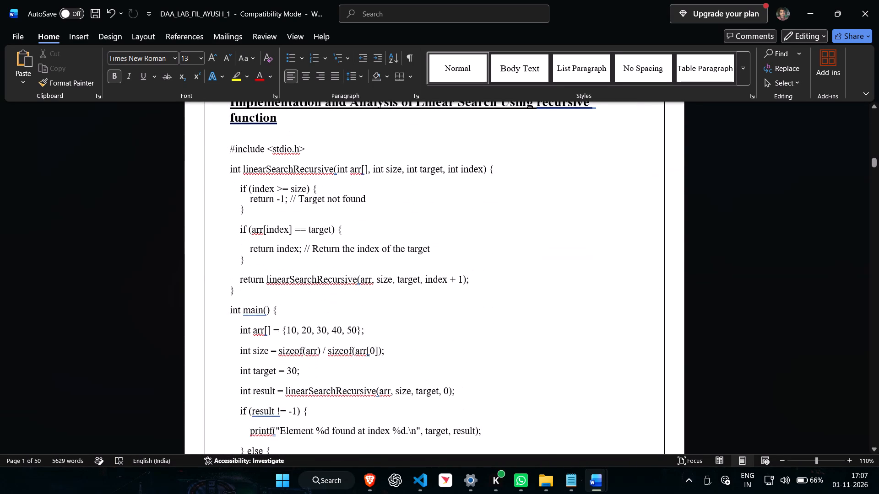
scroll(603, 325, down, 9)
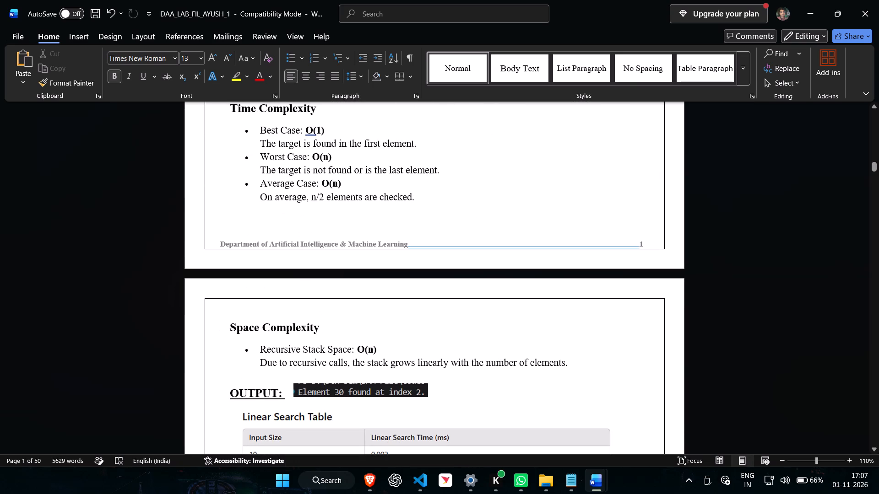
scroll(577, 260, down, 12)
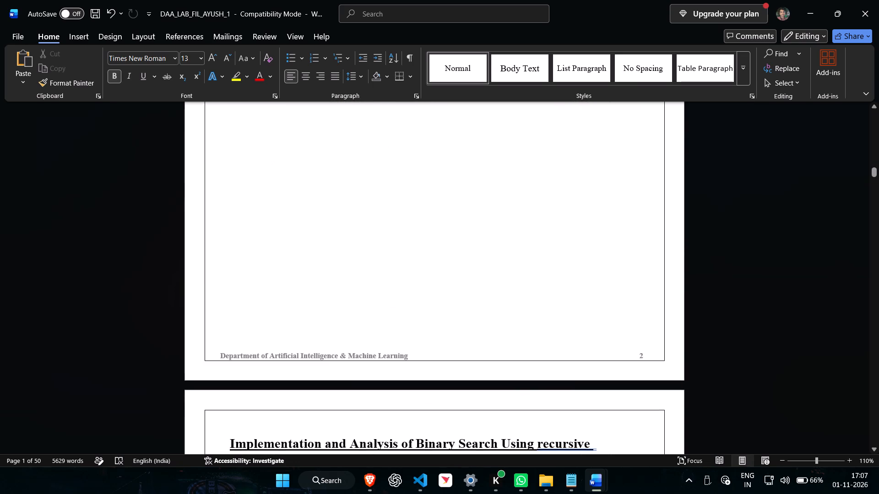
scroll(577, 260, down, 7)
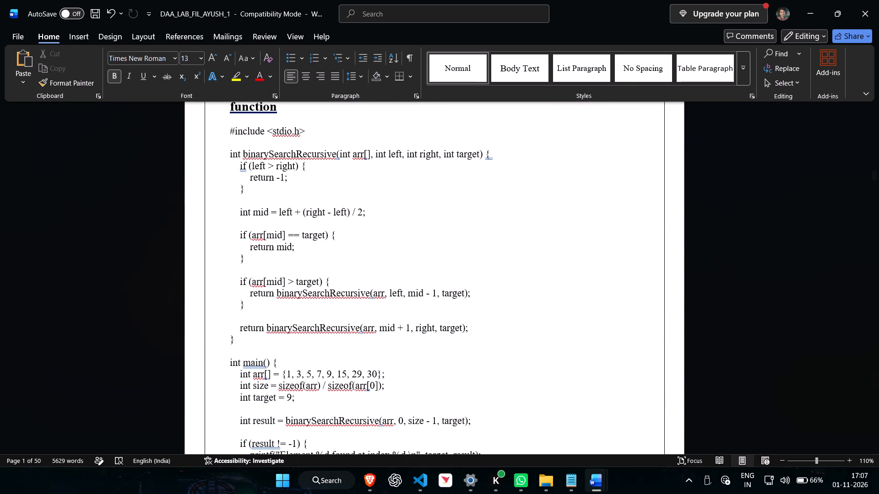
Turn on AutoSave for DAA_LAB_FIL_AYUSH_1 by uploading it to OneDrive - Personal.
click(80, 13)
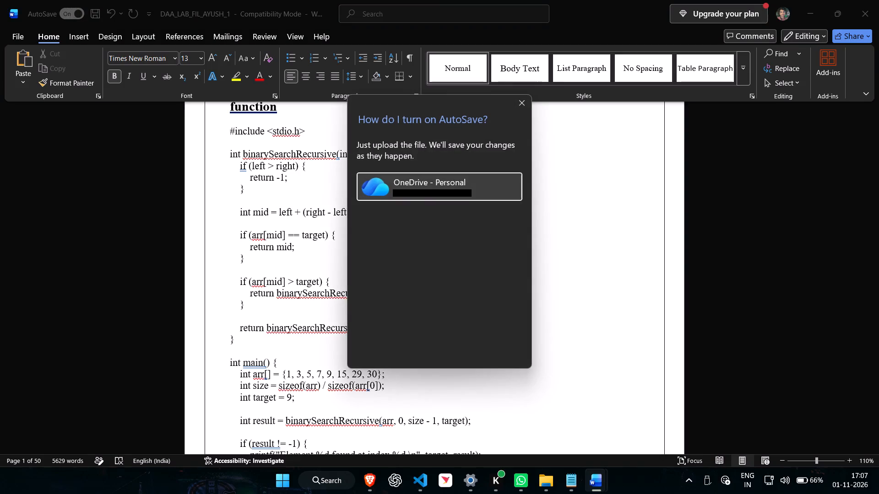
click(424, 187)
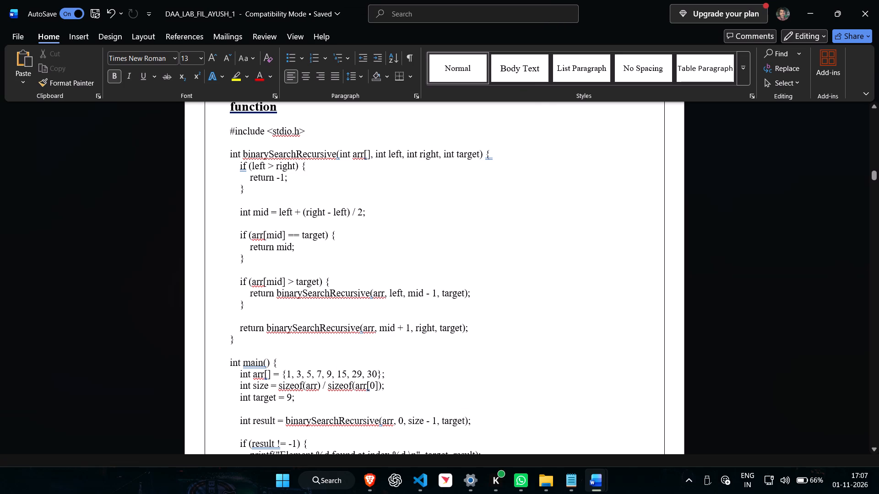
Close the DAA_LAB_FIL_AYUSH_1 document.
click(878, 0)
click(731, 229)
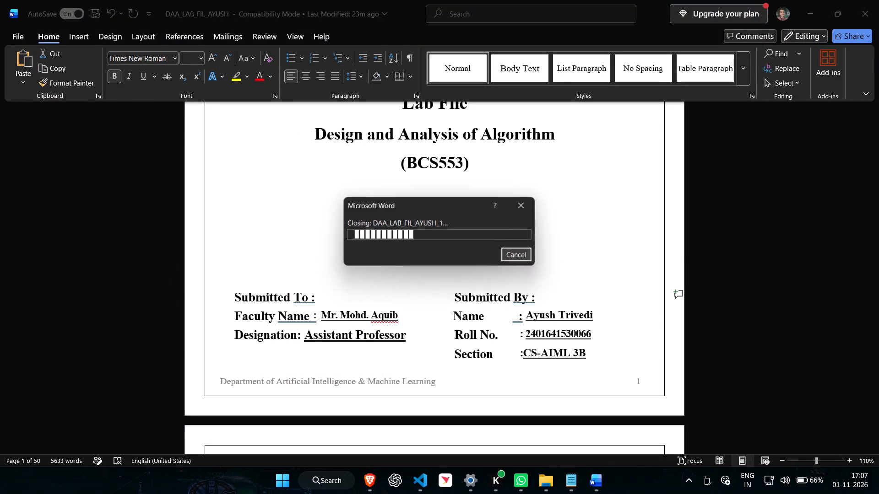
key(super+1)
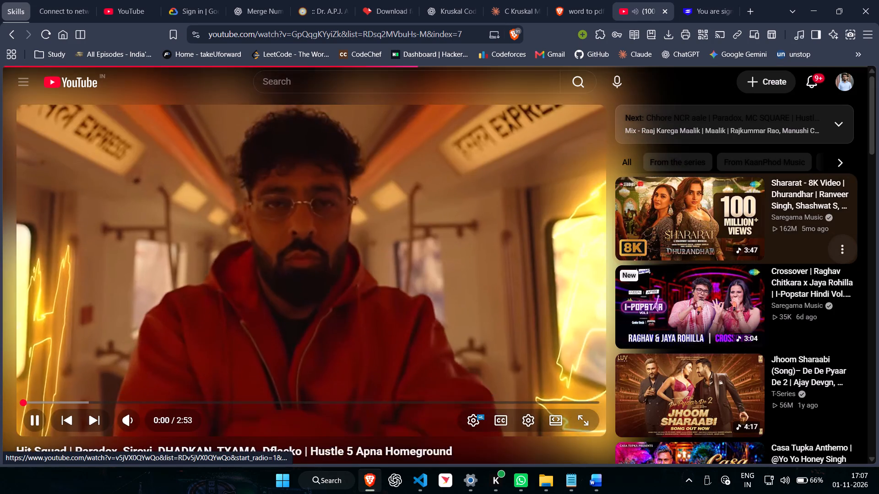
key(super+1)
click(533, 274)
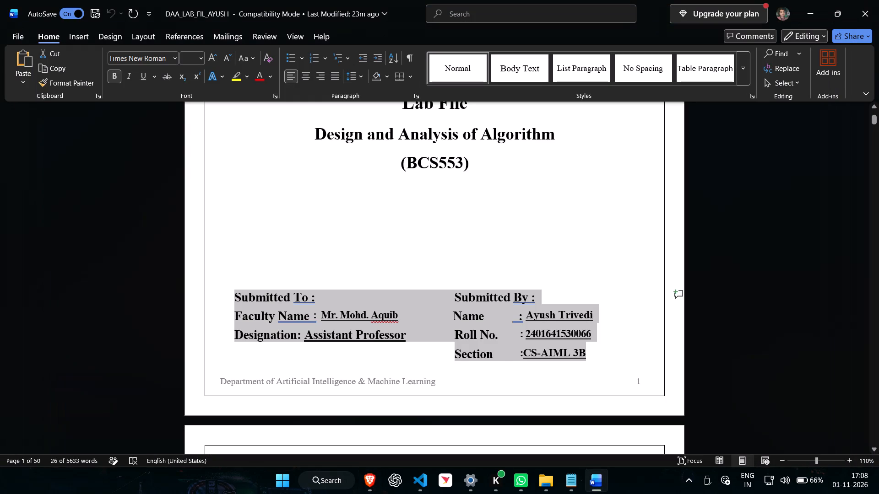
Switch to Brave, search for a word to pdf converter in a new tab, and open iLovePDF's Word to PDF page.
key(super+1)
key(ctrl+t)
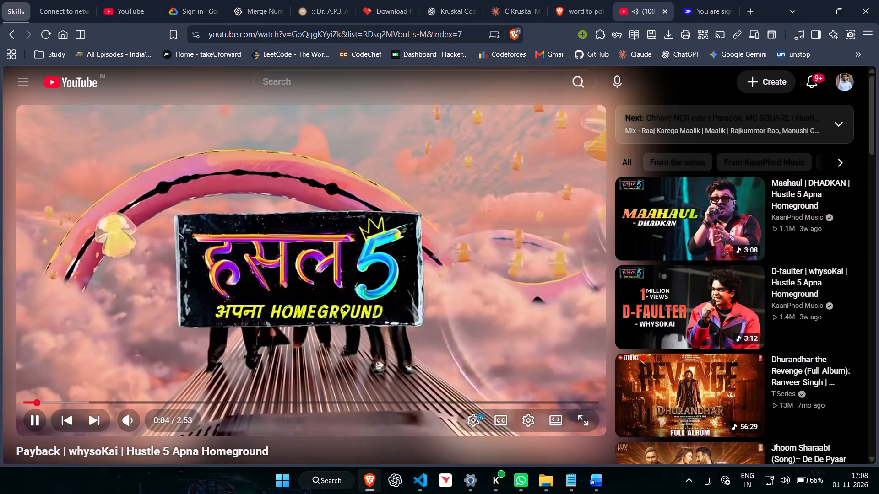
key(o)
key(BackSpace)
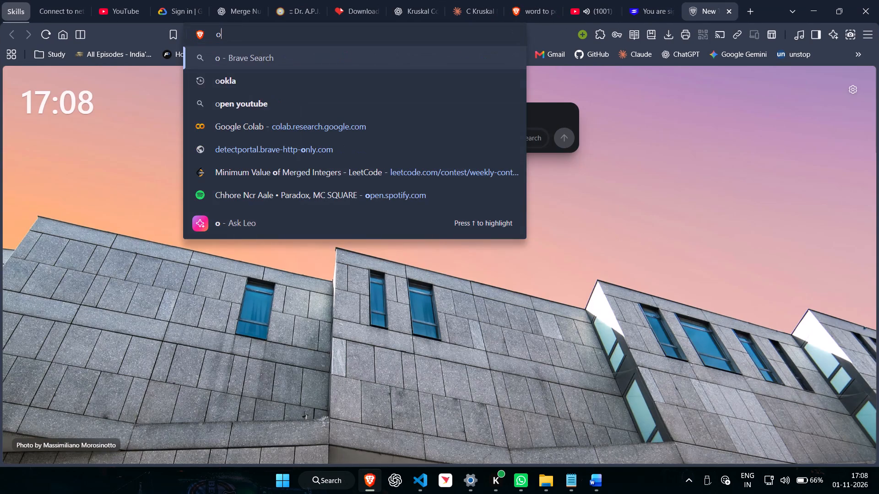
key(BackSpace)
key(BackSpace)
text(word to pdf)
key(Return)
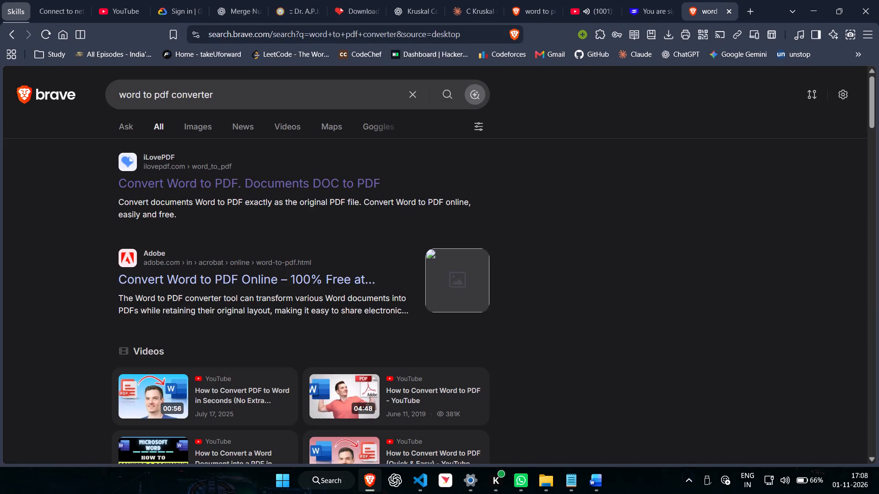
click(295, 183)
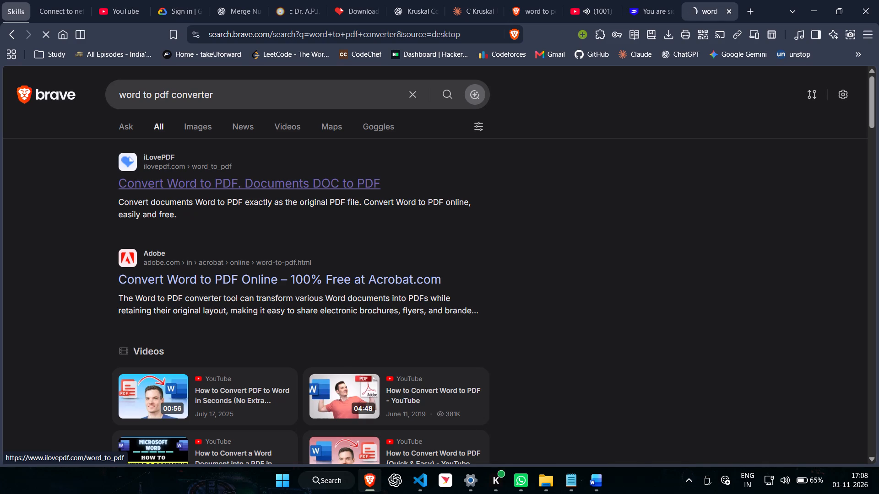
Upload DAA_LAB_FIL_AYUSH_1 from the OneDrive Documents folder to iLovePDF and convert it to PDF.
click(384, 212)
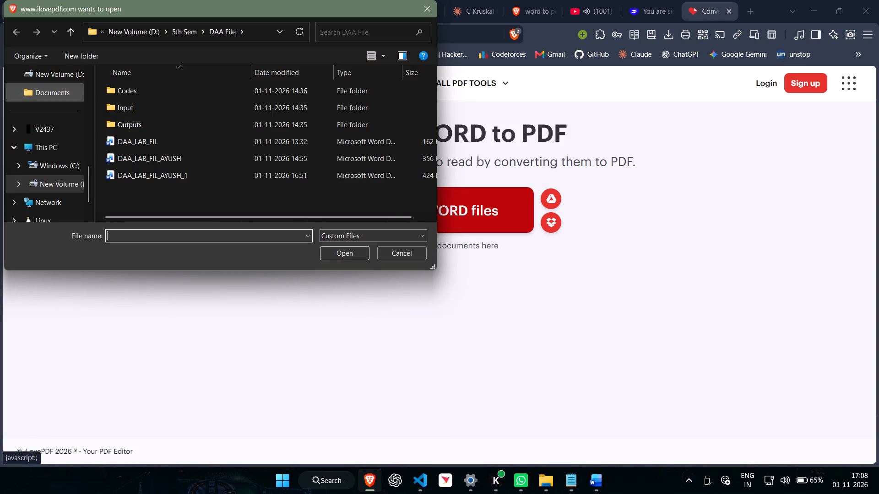
scroll(69, 178, up, 7)
click(54, 117)
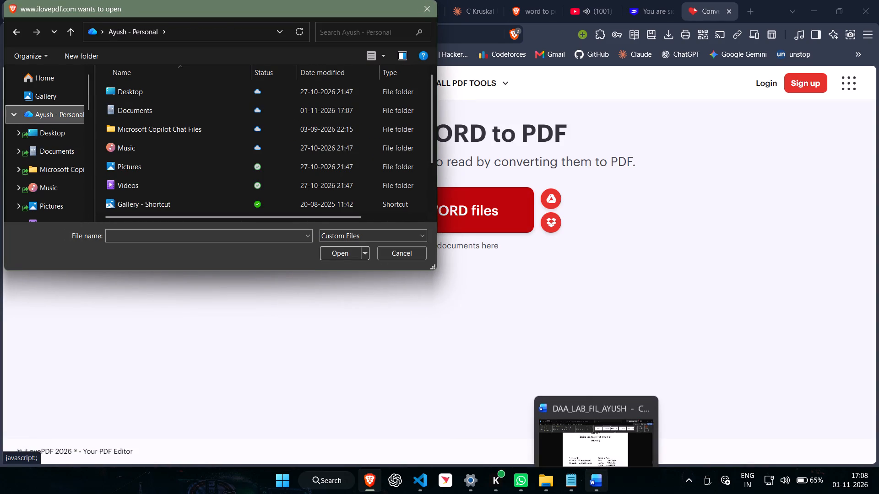
click(567, 370)
click(147, 116)
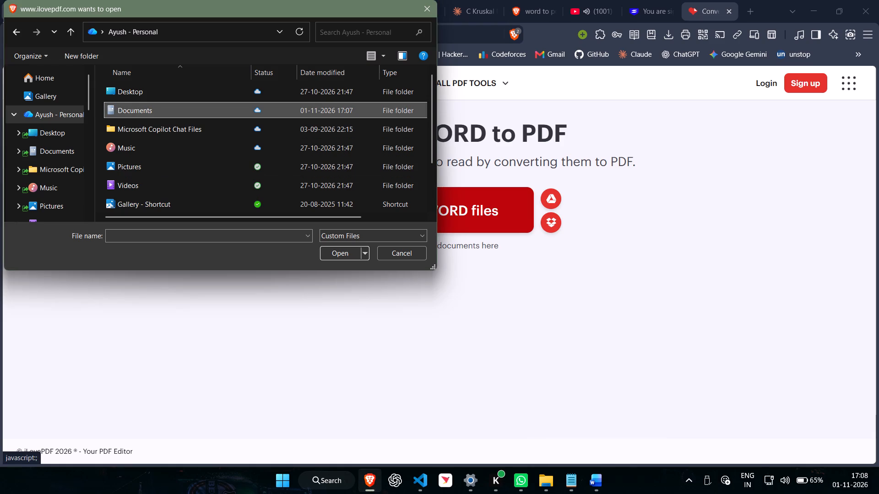
double_click(147, 116)
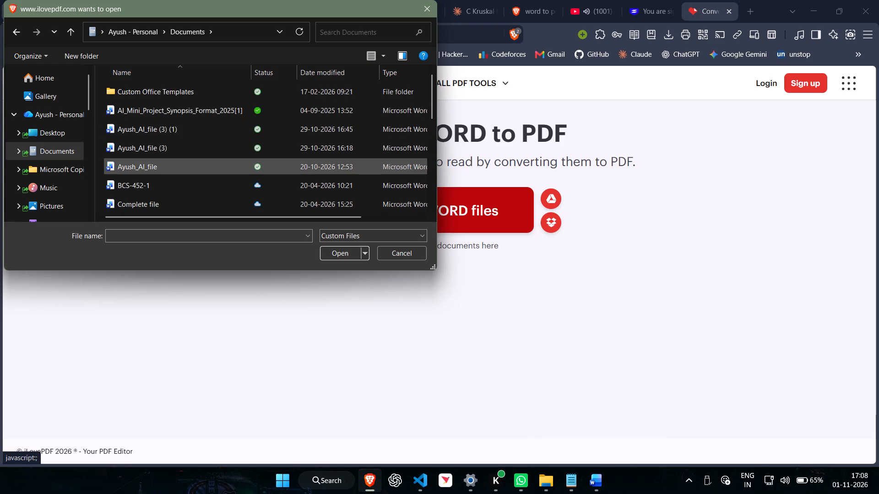
scroll(194, 165, down, 2)
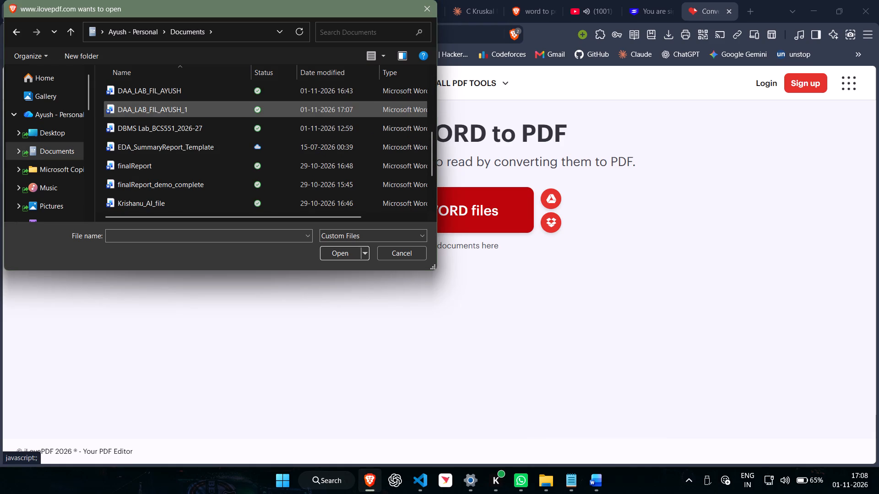
click(186, 107)
click(353, 254)
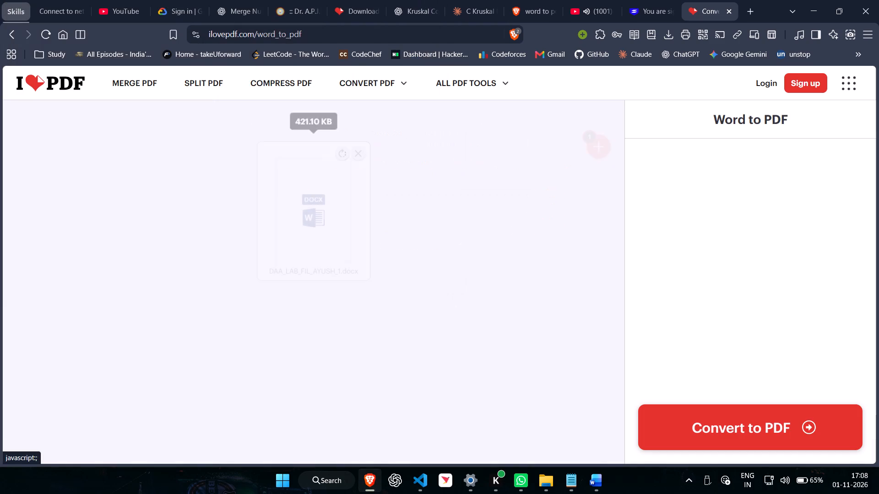
click(723, 438)
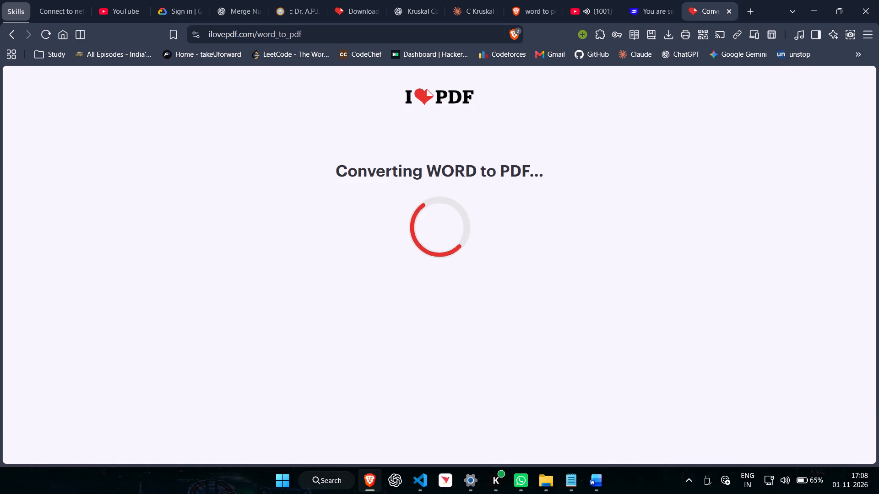
click(445, 178)
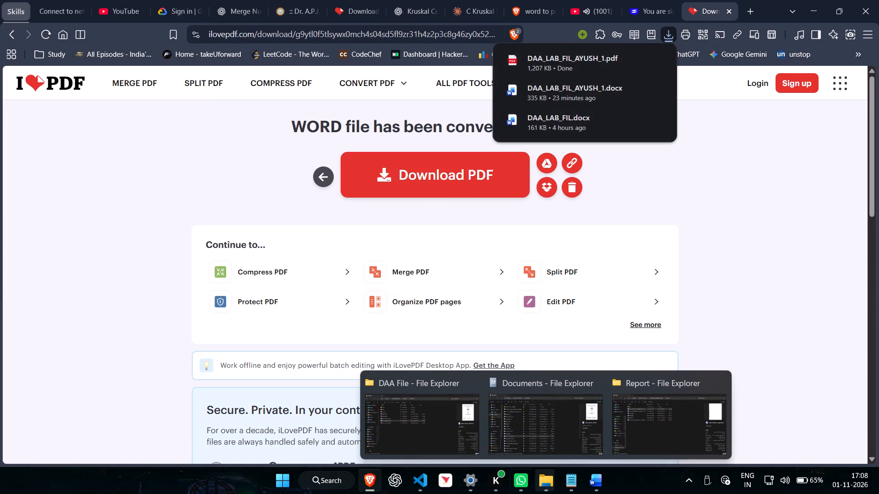
Open DAA_LAB_FIL_AYUSH_1.pdf from the DAA File folder and review its cover, contents, objectives and program outcomes pages.
click(419, 406)
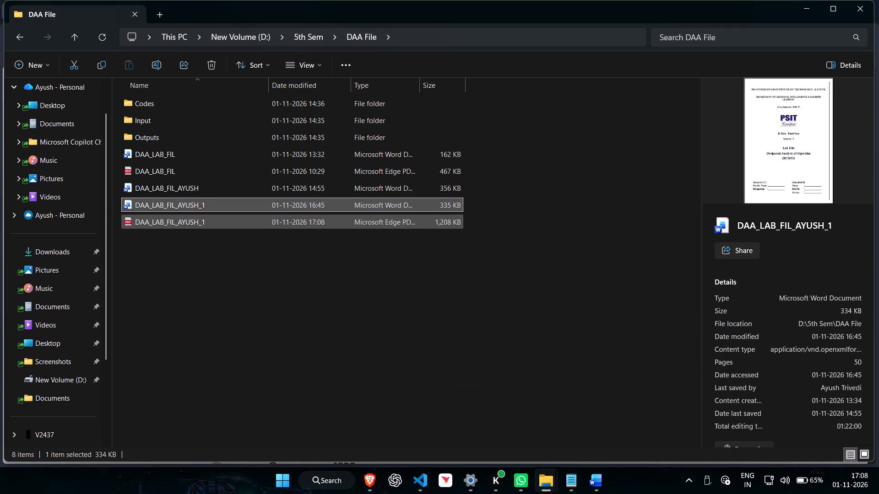
double_click(197, 226)
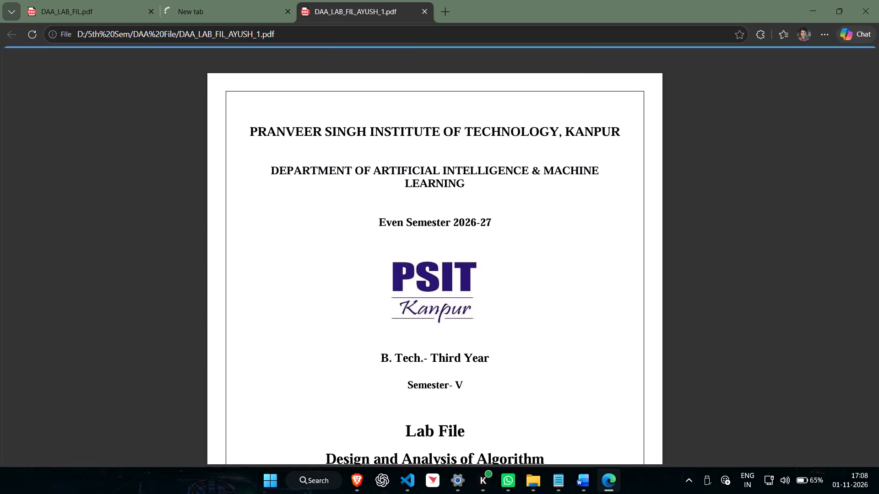
scroll(464, 291, down, 1)
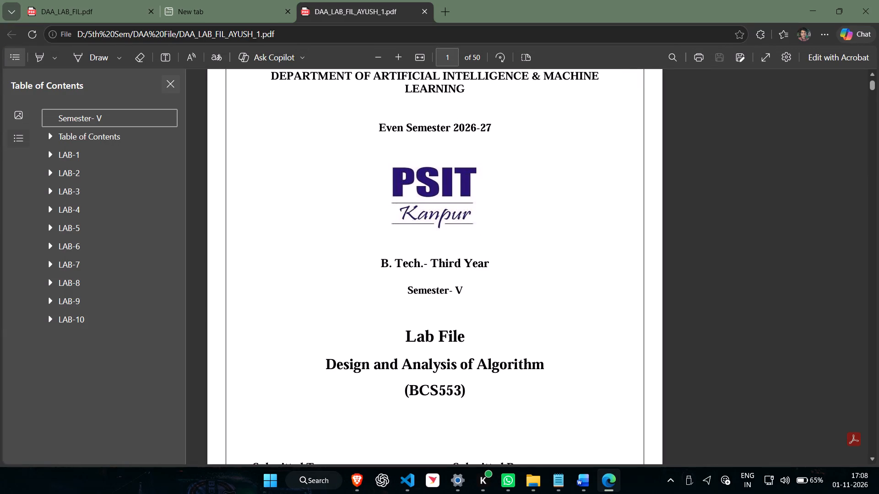
click(168, 83)
scroll(402, 265, down, 1)
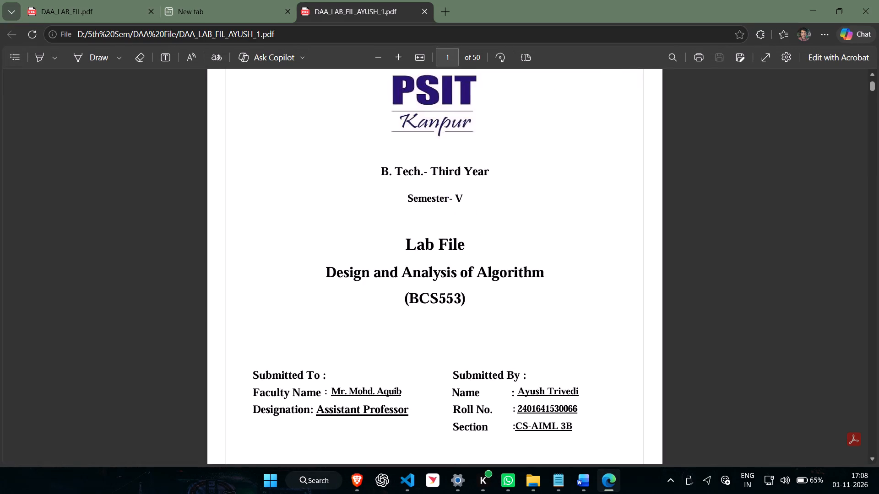
scroll(402, 265, down, 2)
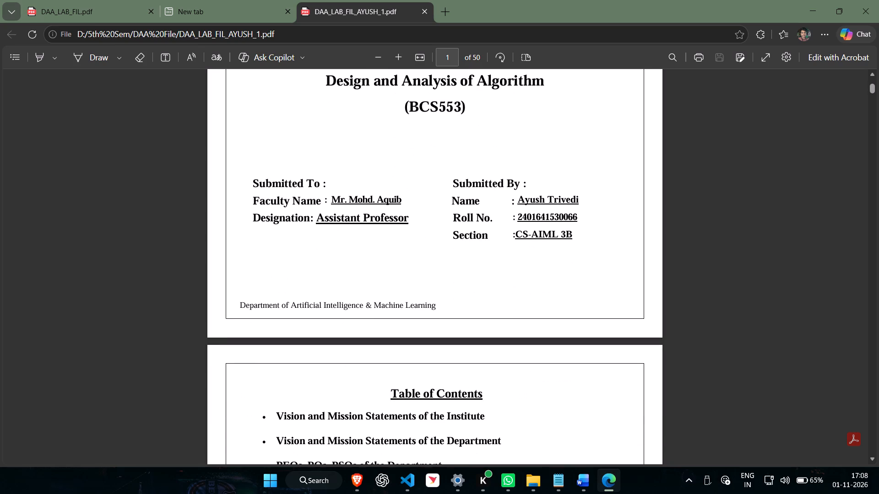
scroll(402, 265, down, 2)
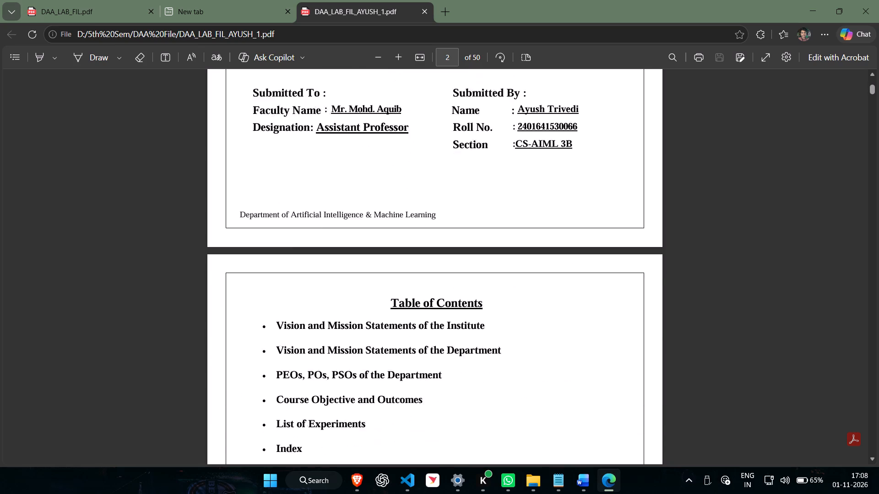
scroll(402, 265, down, 10)
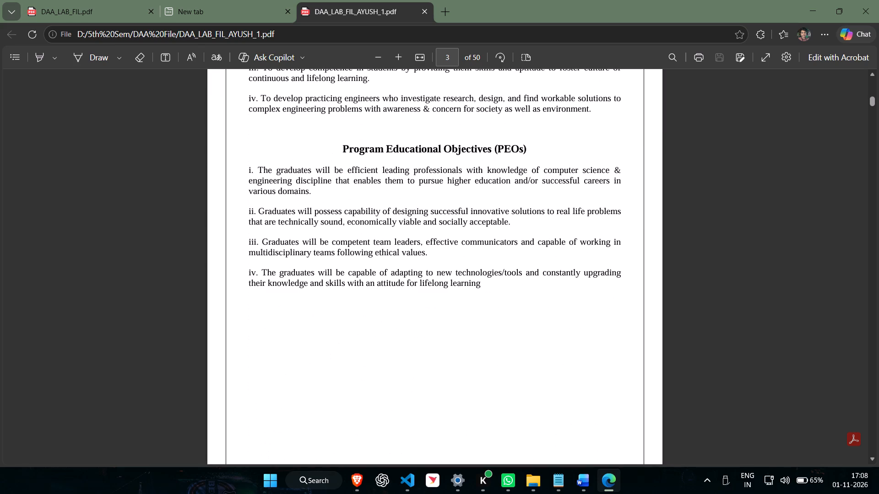
scroll(402, 263, down, 4)
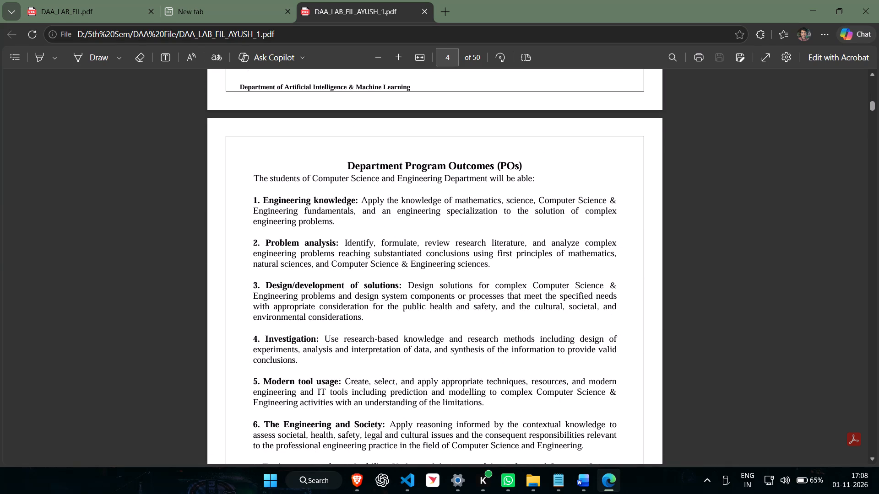
scroll(402, 262, down, 1)
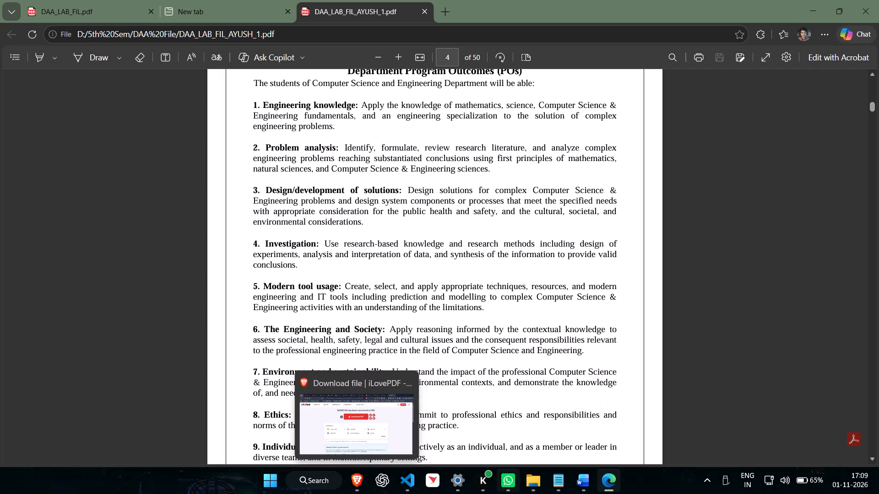
Open the DAA_LAB_FIL_AYUSH Word document from the OneDrive Documents folder.
click(522, 397)
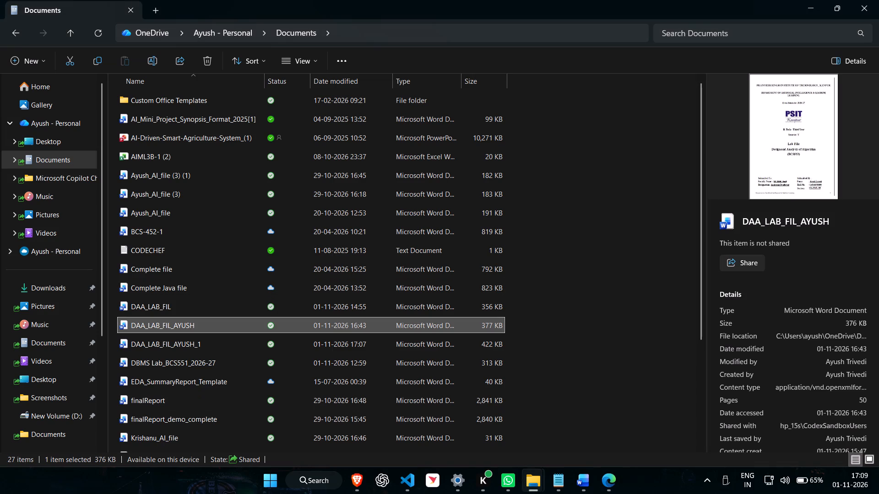
double_click(211, 328)
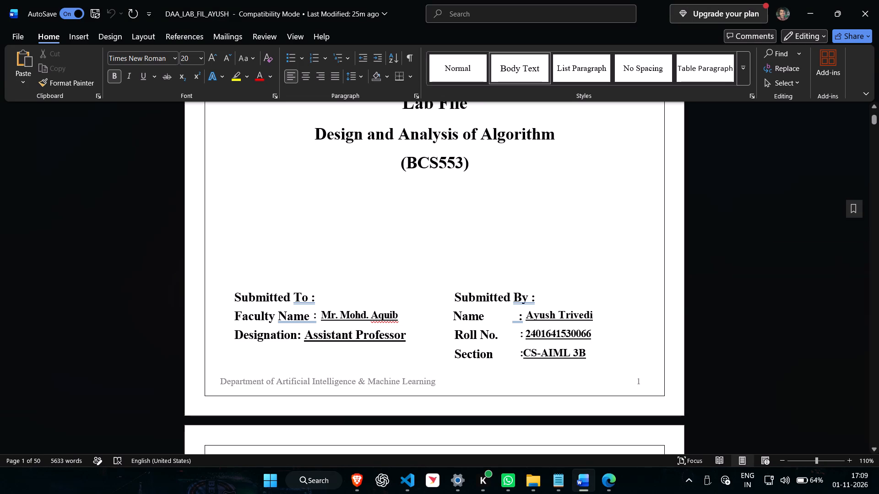
Remove the underline from the faculty name and designation values under Submitted To on the cover page.
drag(324, 315, 396, 315)
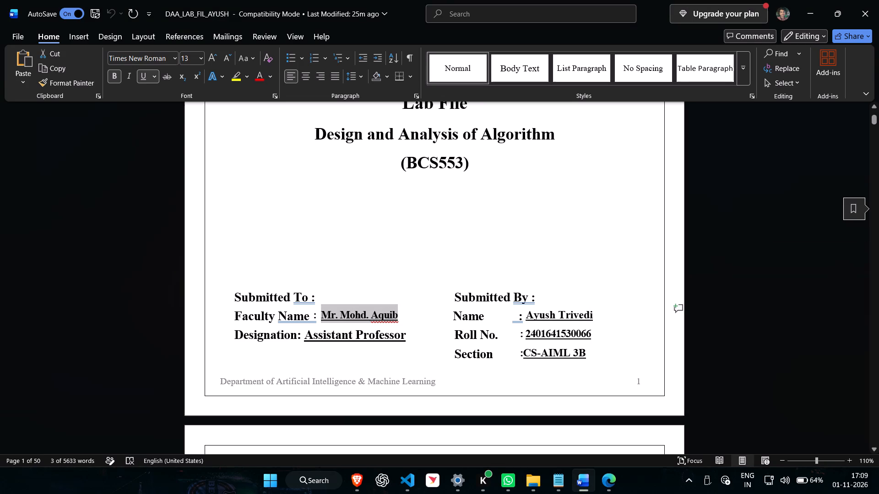
key(ctrl+u)
click(349, 350)
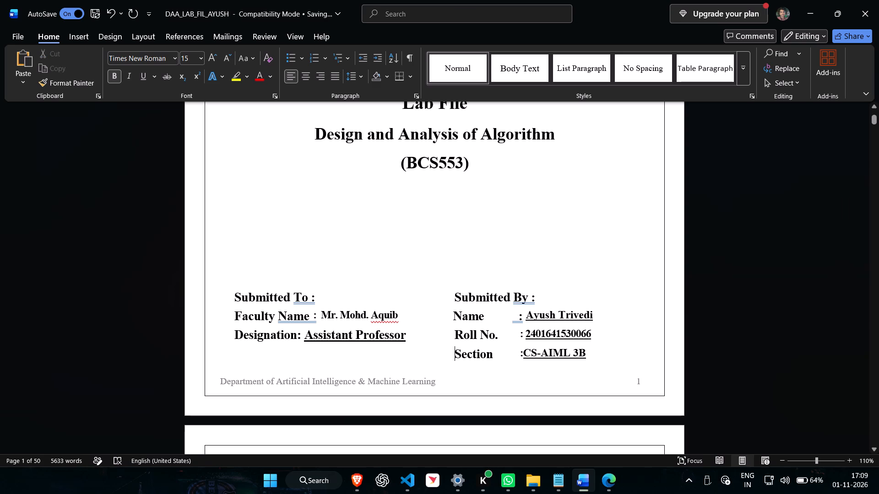
drag(303, 338, 405, 338)
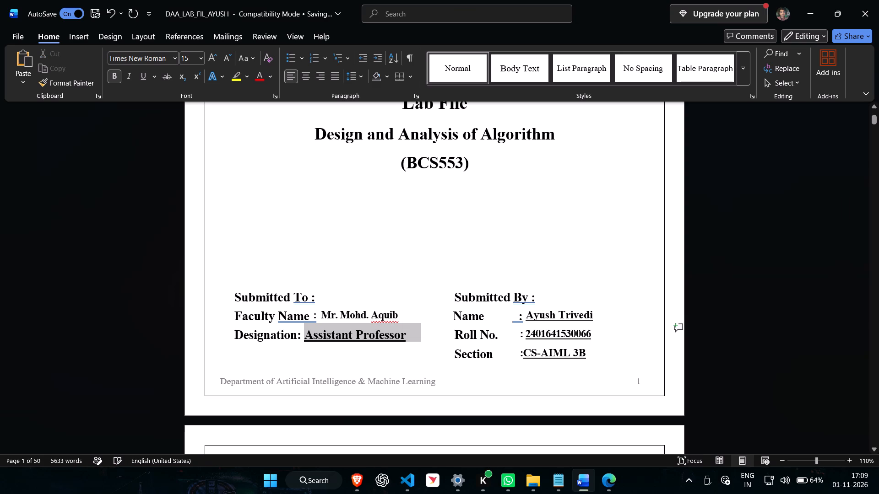
key(ctrl+u)
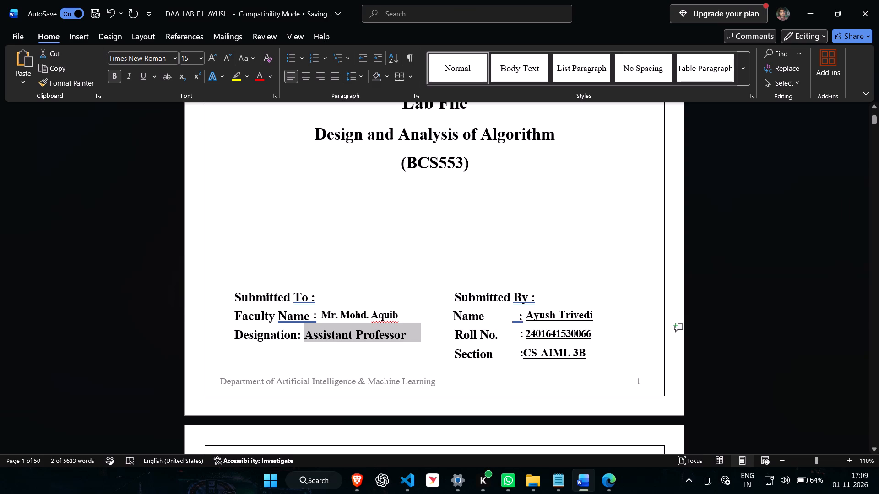
Remove the underline from the student's name, roll number and section values under Submitted By.
drag(528, 318, 590, 318)
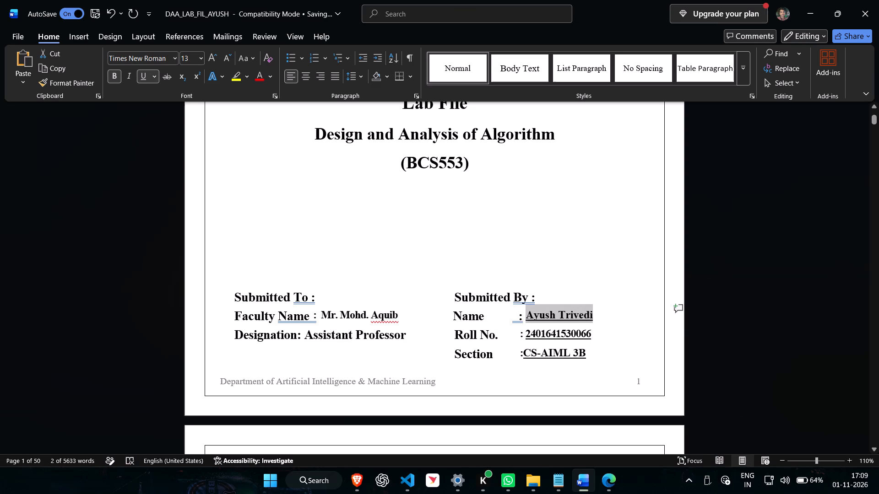
key(ctrl+u)
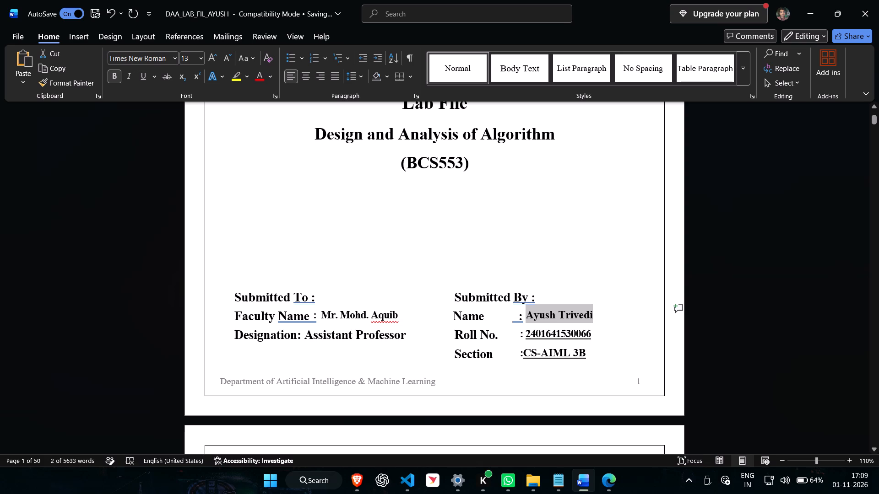
drag(526, 333, 600, 340)
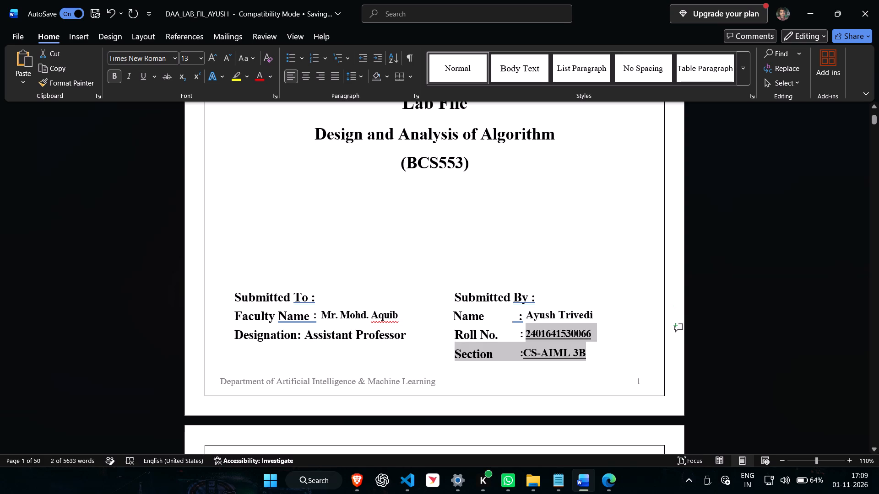
drag(600, 340, 599, 339)
key(ctrl+u)
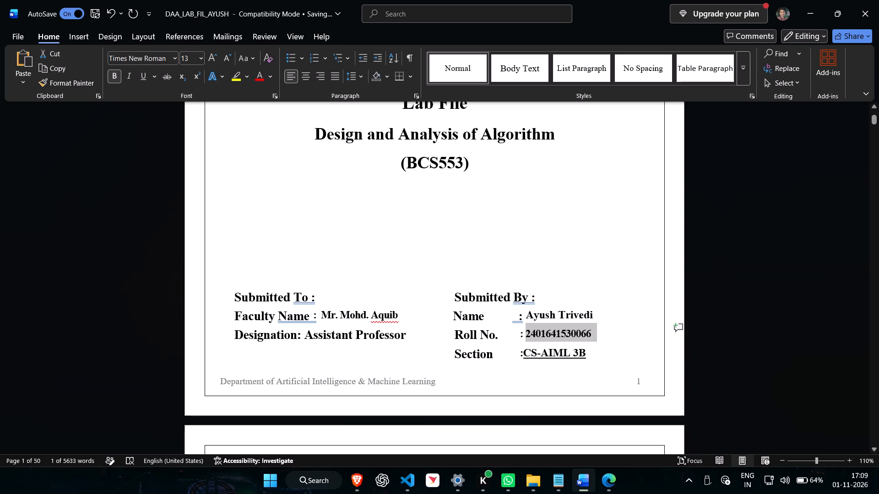
drag(523, 355, 590, 355)
key(ctrl+u)
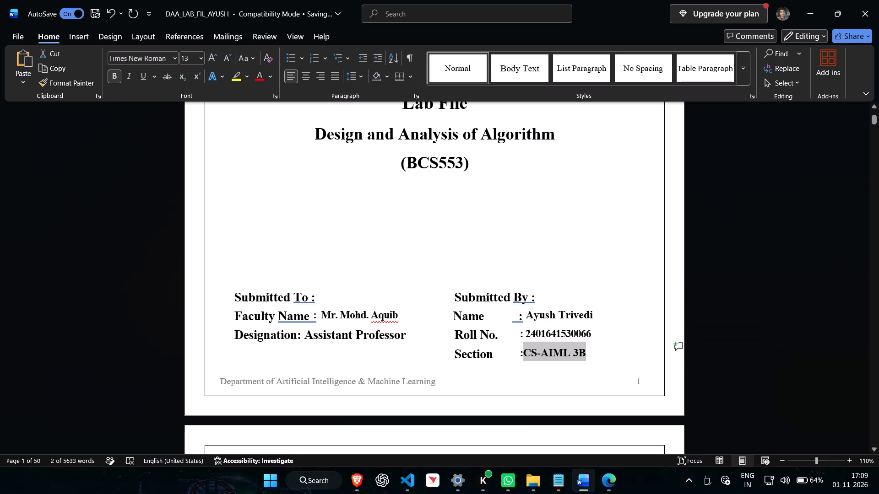
Delete the extra spaces before the colon on the Name line under Submitted By, leaving a single space after the label.
click(602, 319)
click(515, 317)
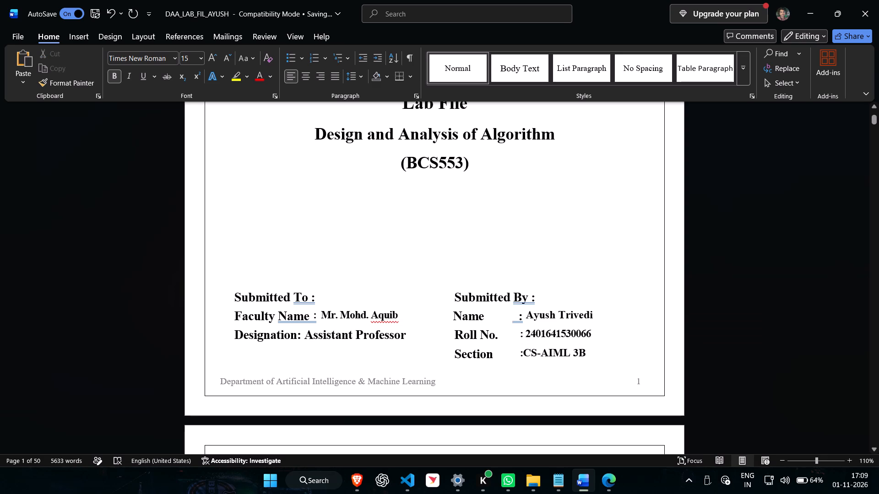
key(BackSpace)
key(BackSpace)
key(BackSpace)
key(BackSpace)
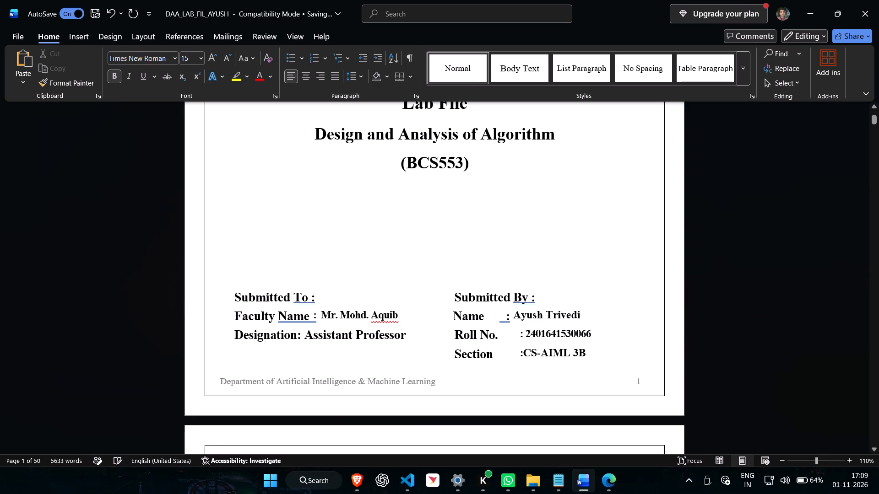
click(450, 314)
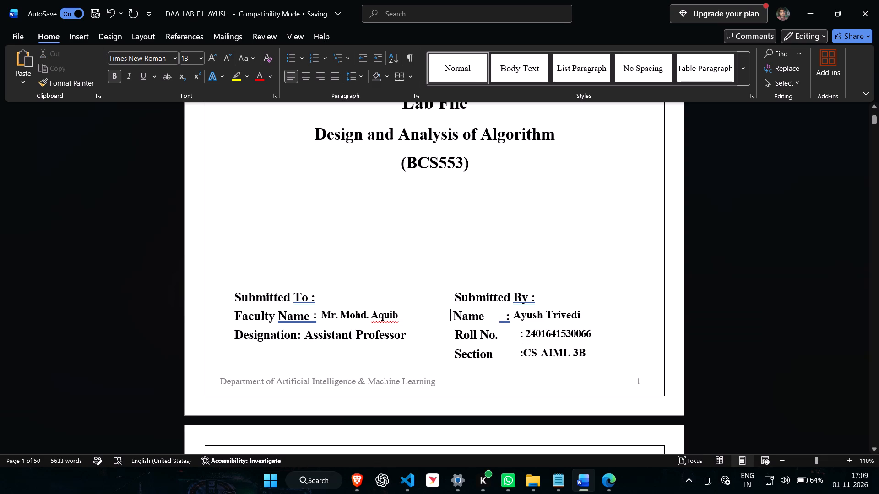
click(507, 315)
key(BackSpace)
key(BackSpace)
key(BackSpace)
key(BackSpace)
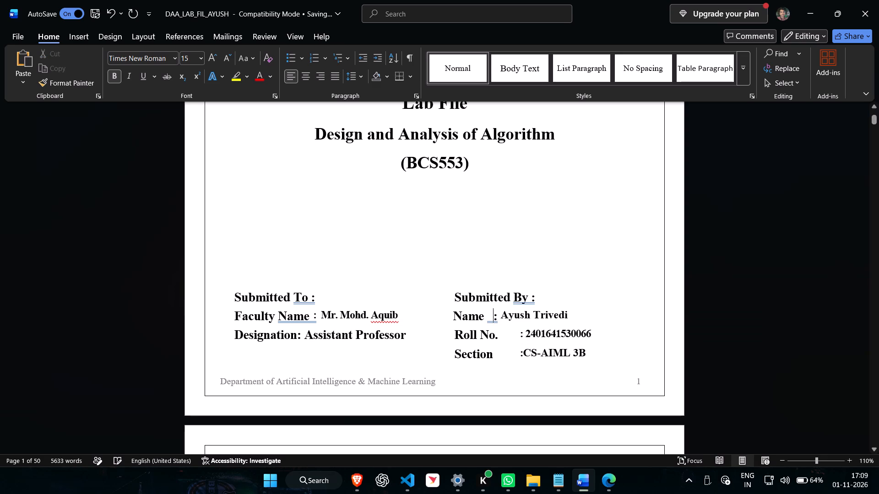
key(BackSpace)
key(BackSpace)
Change the cover page's roll number label to "Roll No:" followed by one space, removing the gap before the number.
click(519, 332)
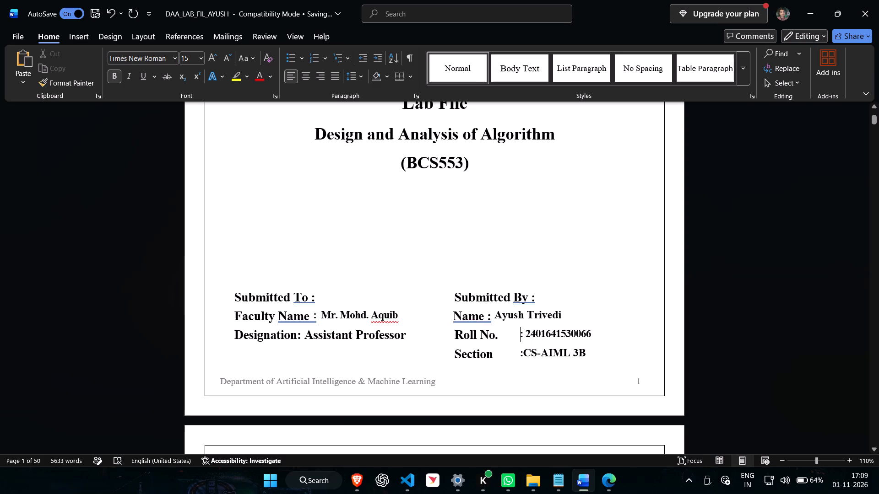
key(BackSpace)
key(BackSpace)
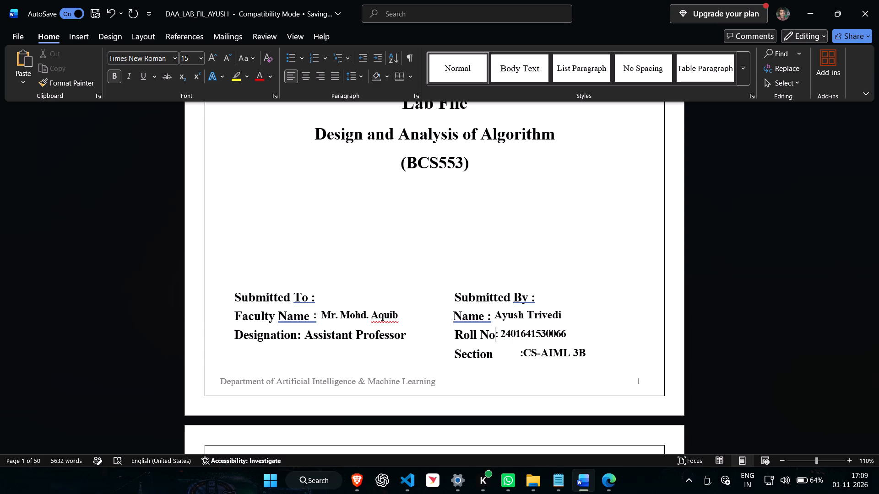
key(space)
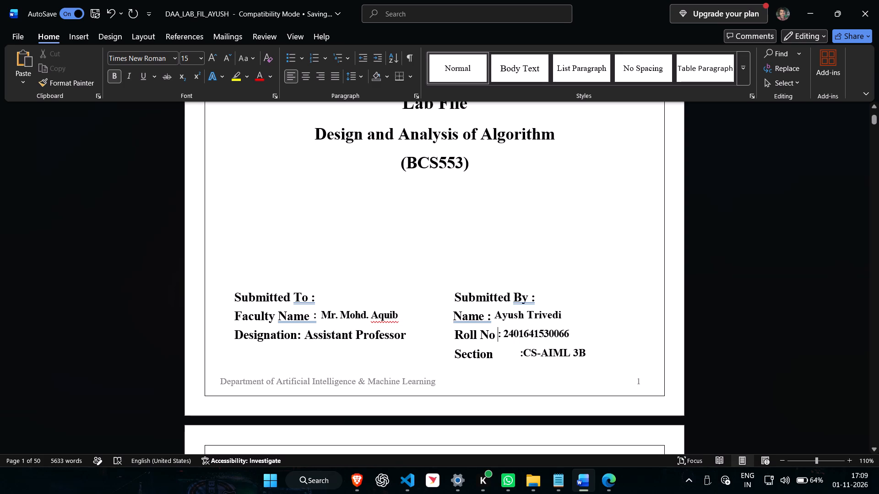
click(503, 328)
key(Left)
key(BackSpace)
key(Right)
key(BackSpace)
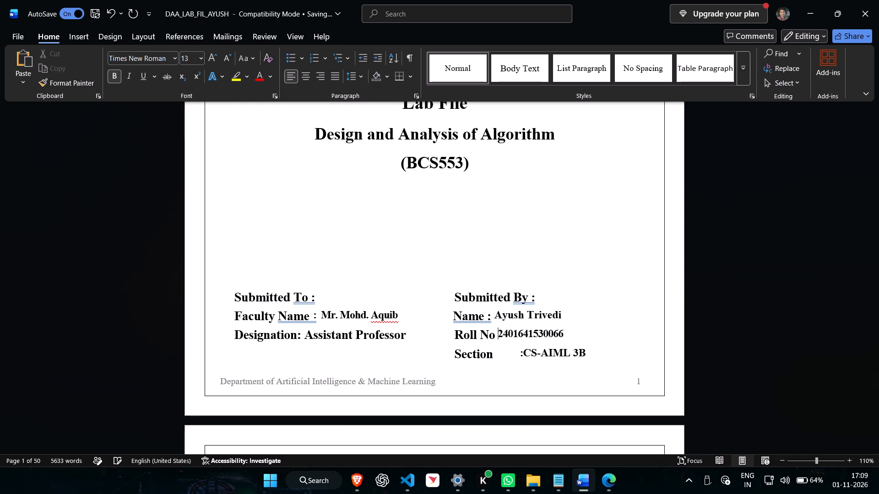
key(BackSpace)
text(:)
key(space)
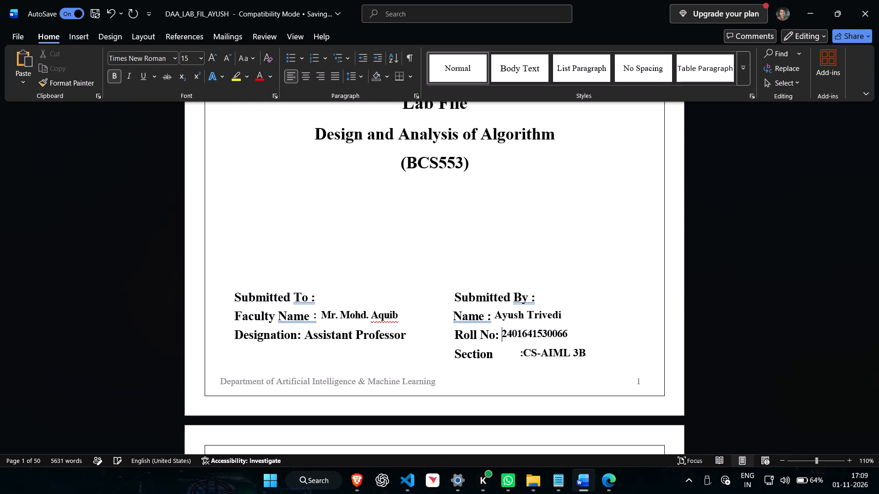
Remove the gap before the colon in the cover page's Section line and add a space before CS-AIML 3B.
key(Down)
key(Right)
key(Right)
key(Right)
key(Left)
key(Left)
key(BackSpace)
key(backslash)
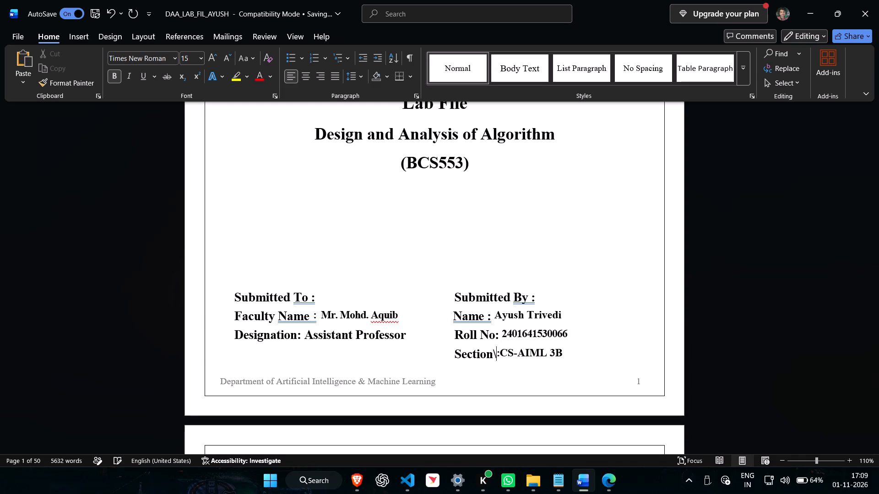
key(BackSpace)
key(Right)
key(space)
scroll(593, 367, down, 1)
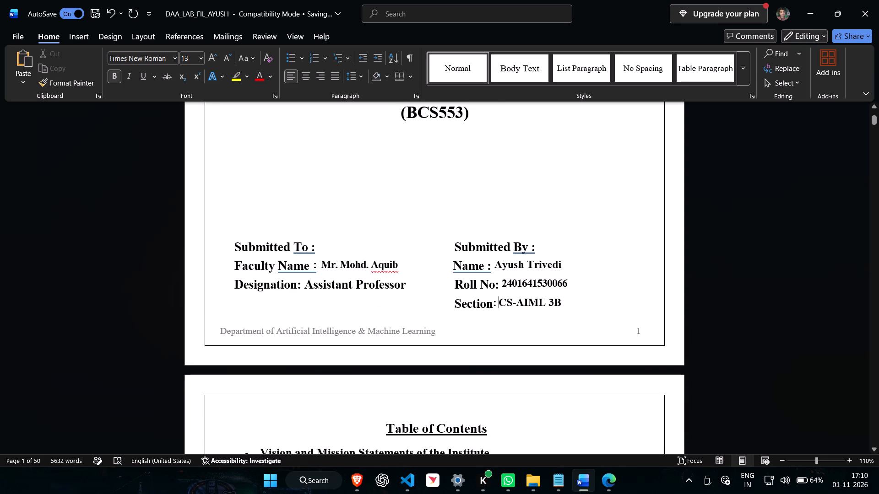
scroll(824, 345, down, 1)
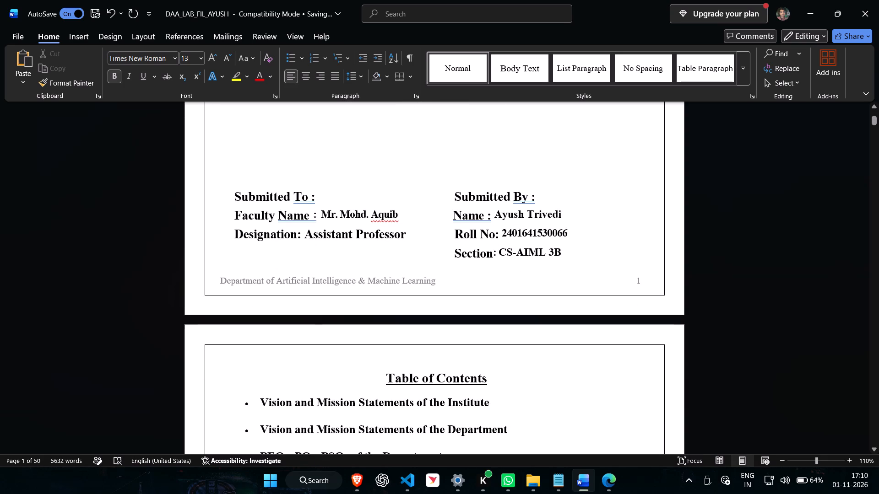
Add a space before the colon in the cover page's Roll No and Section labels, and save the document.
click(495, 234)
key(space)
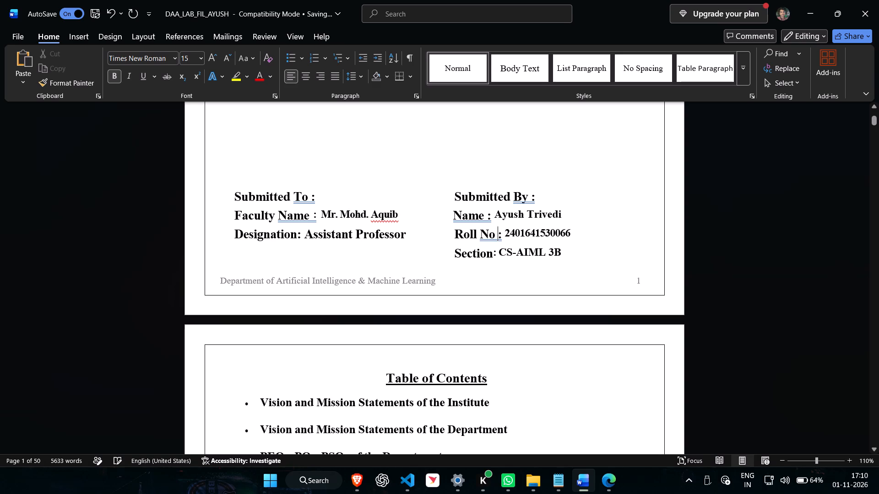
click(491, 253)
key(space)
scroll(532, 243, up, 2)
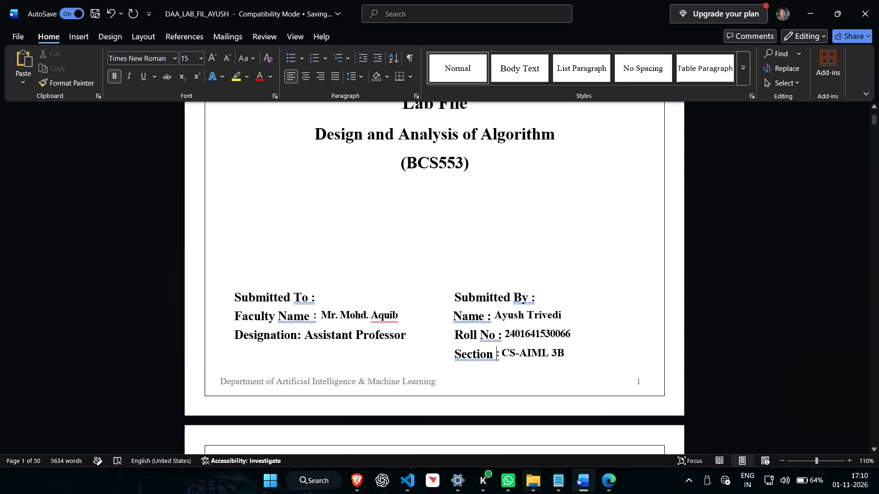
scroll(566, 279, up, 4)
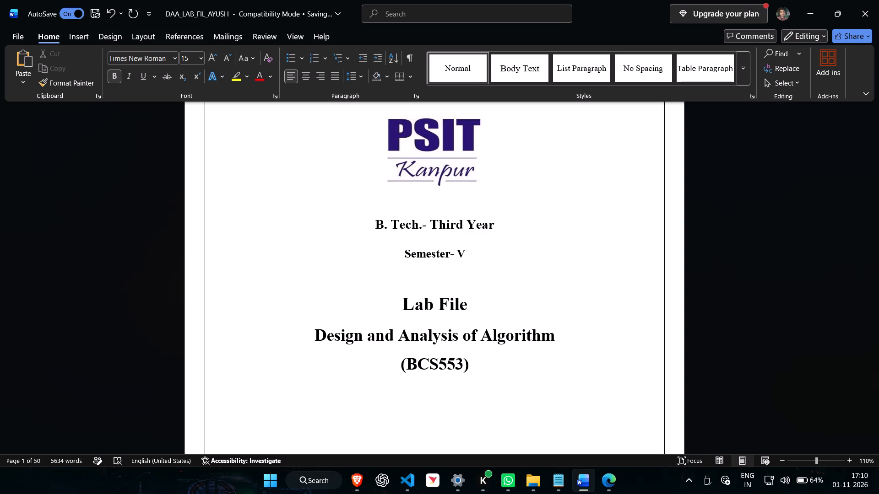
click(125, 170)
click(119, 289)
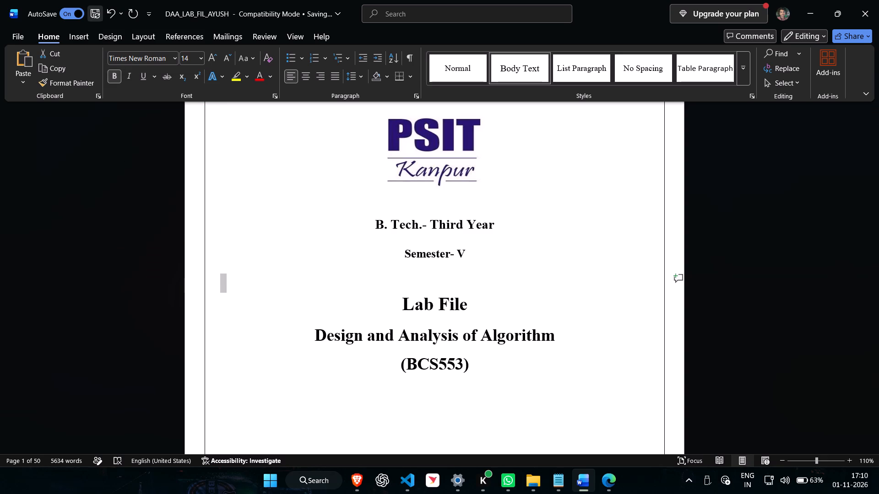
key(ctrl+s)
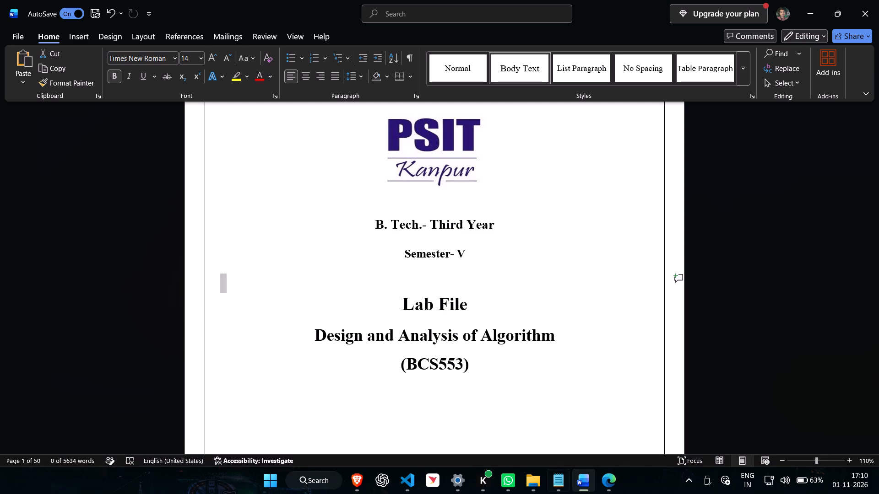
Delete the DAA_LAB_FIL_AYUSH_1 PDF from the DAA File folder in File Explorer.
click(438, 431)
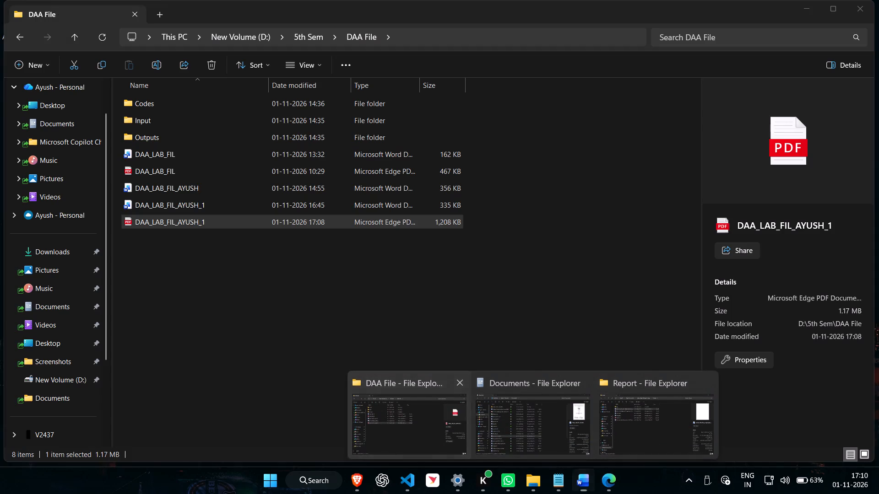
key(Delete)
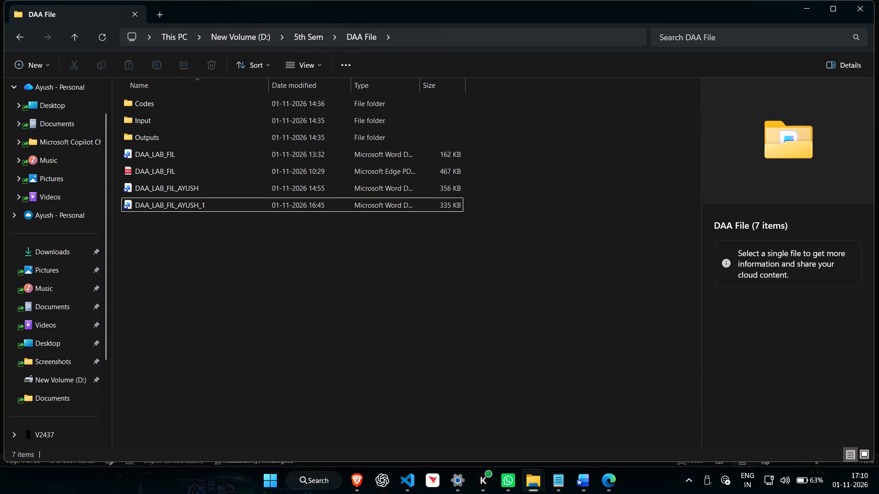
Switch to Brave, return to iLovePDF's Word to PDF converter and try to load DAA_LAB_FIL_AYUSH from the personal OneDrive's Documents folder.
click(351, 478)
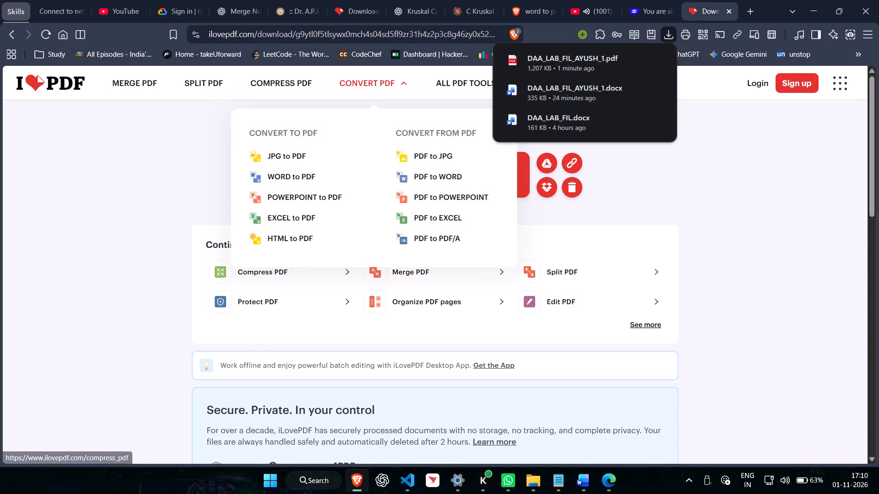
drag(0, 183, 60, 197)
click(71, 197)
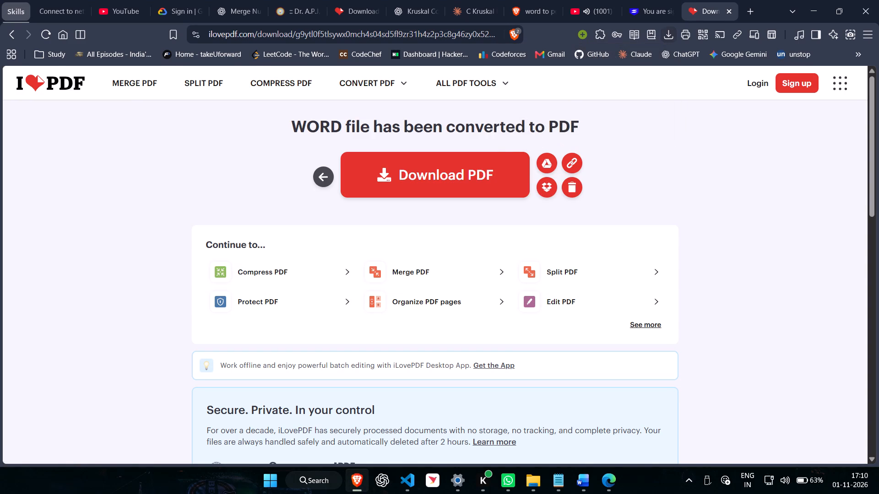
key(alt+Left)
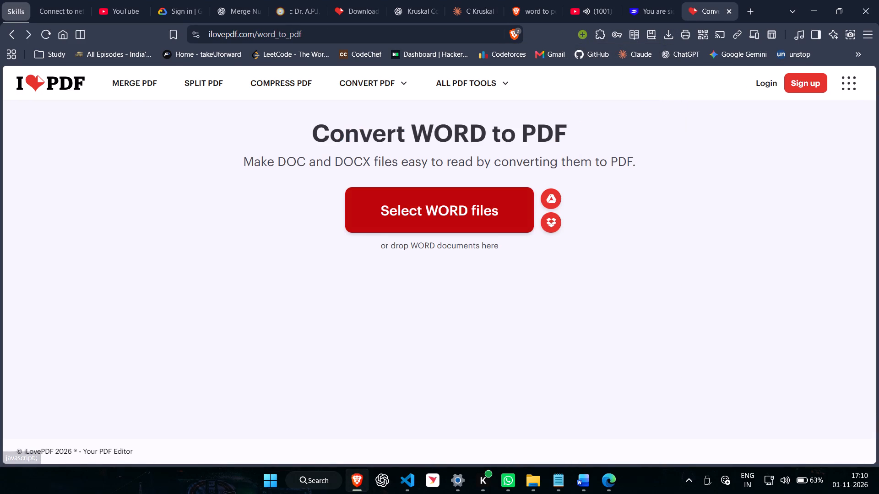
click(399, 227)
scroll(50, 157, up, 3)
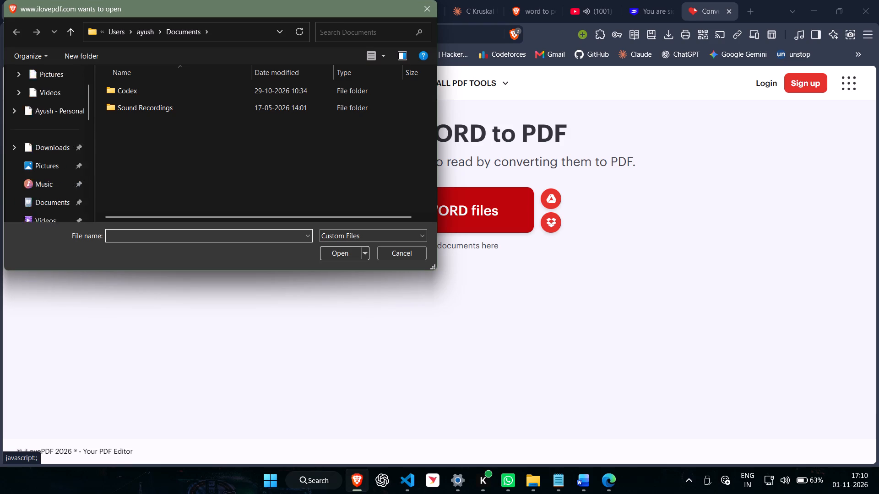
click(50, 111)
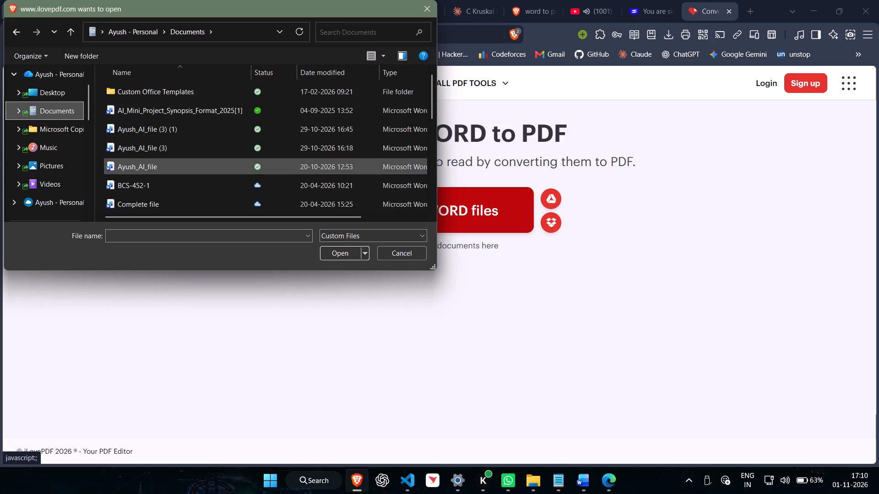
scroll(179, 196, down, 2)
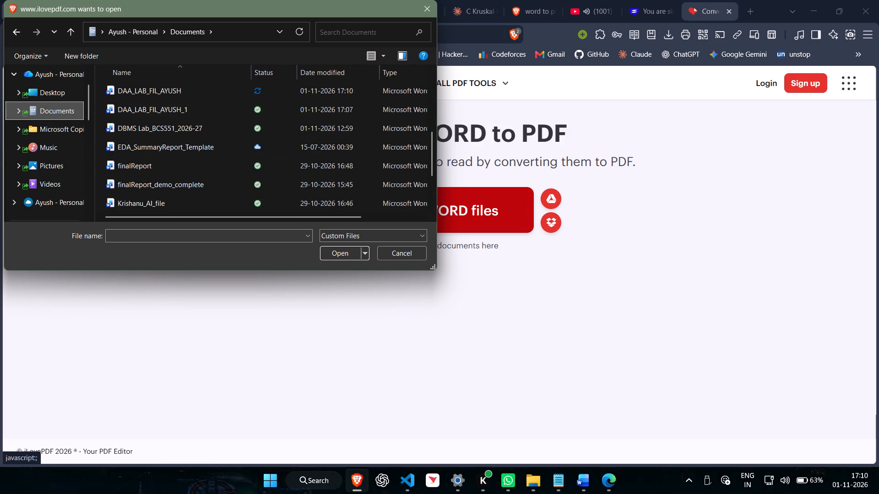
click(195, 95)
click(337, 254)
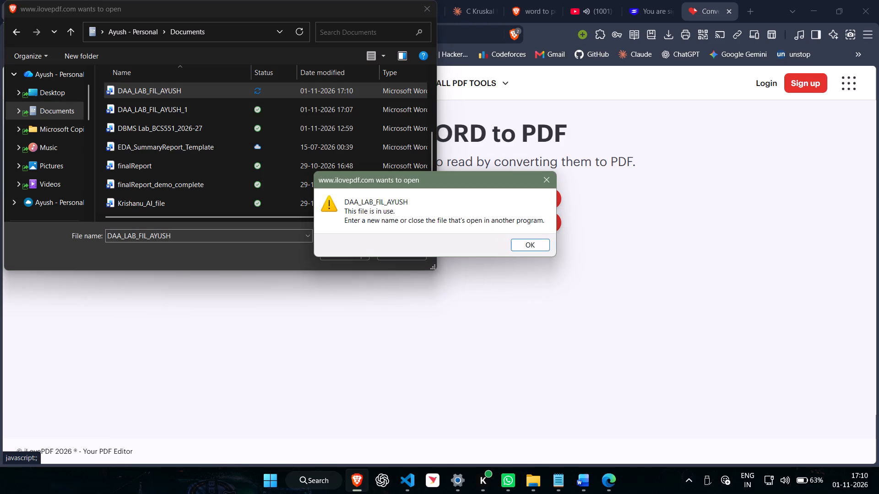
click(520, 247)
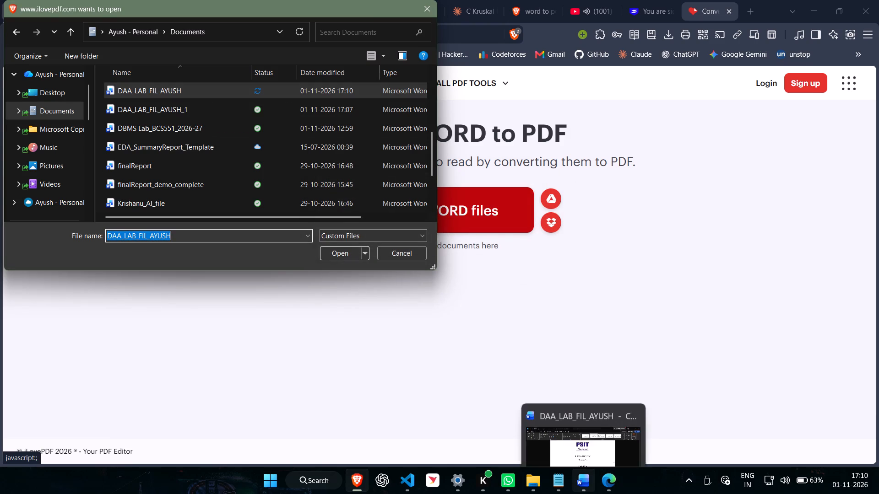
Switch to Word, check the cover page's submission details and close DAA_LAB_FIL_AYUSH.
click(563, 416)
scroll(482, 334, down, 4)
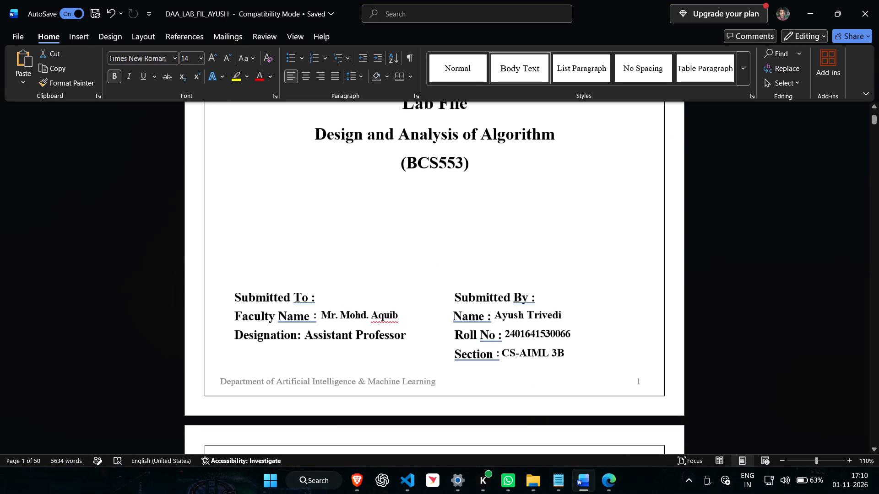
scroll(419, 308, down, 2)
scroll(419, 308, up, 1)
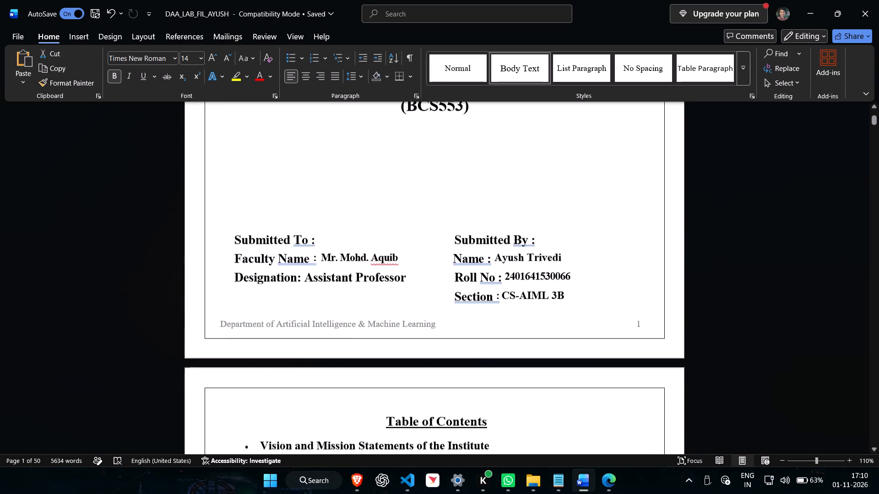
click(878, 0)
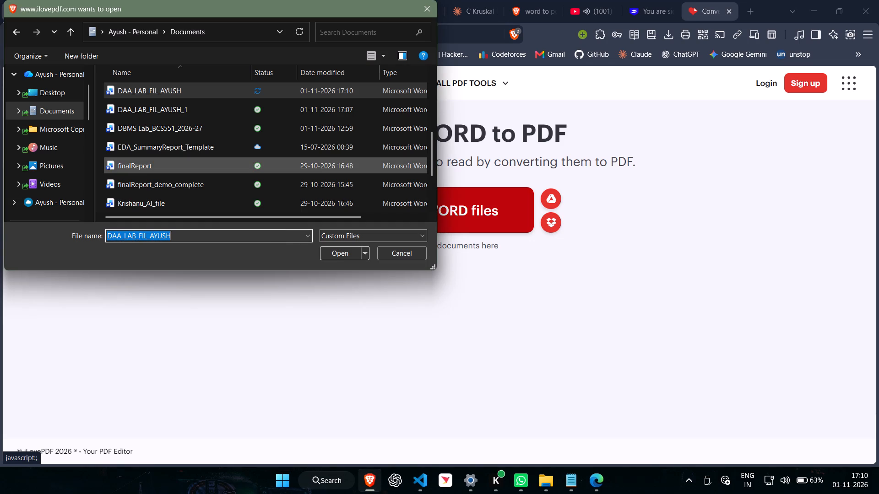
Load DAA_LAB_FIL_AYUSH from Documents into the iLovePDF converter and convert it to PDF.
click(236, 91)
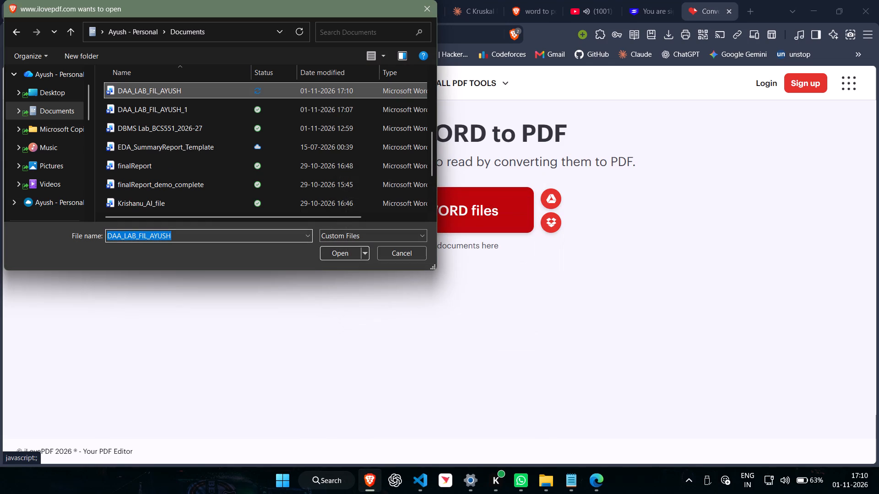
click(327, 255)
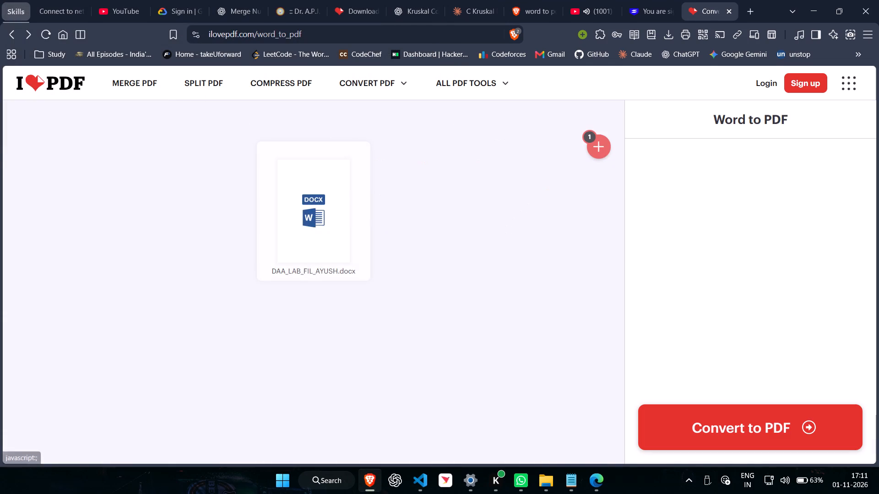
click(725, 425)
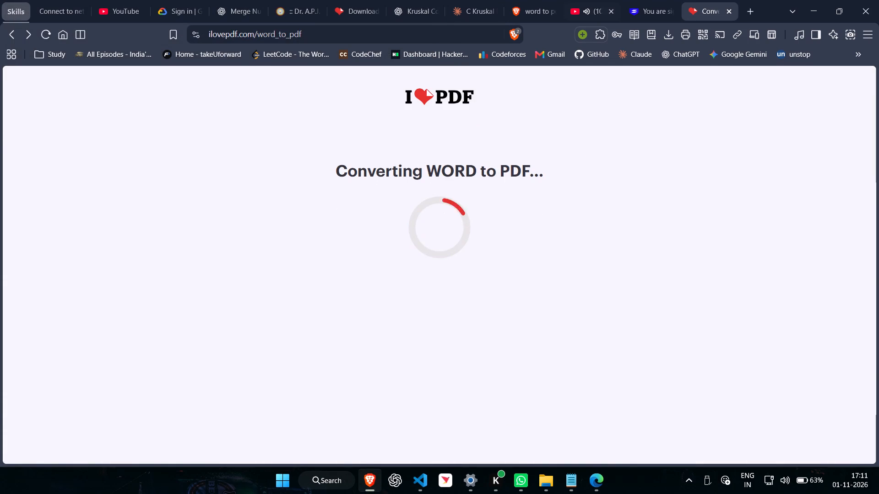
Switch to the playing YouTube tab, start the video "Aushadhi | OG Tehran" and skip forward in it.
click(579, 0)
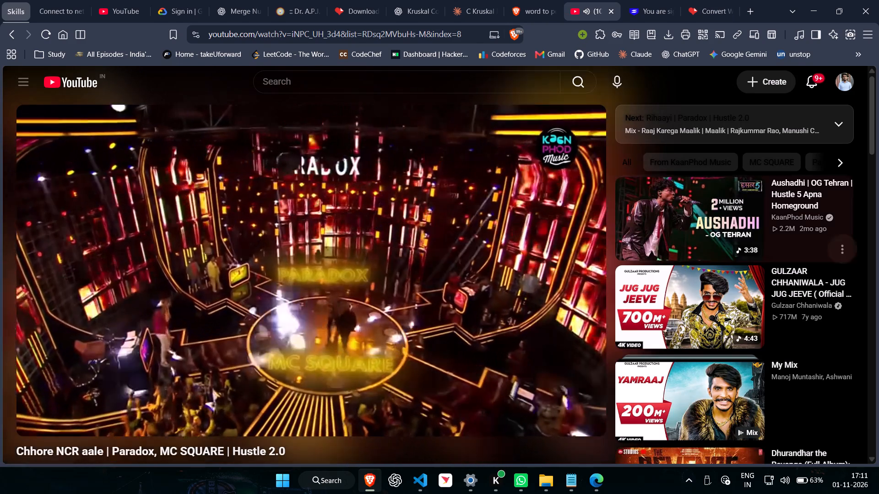
click(666, 204)
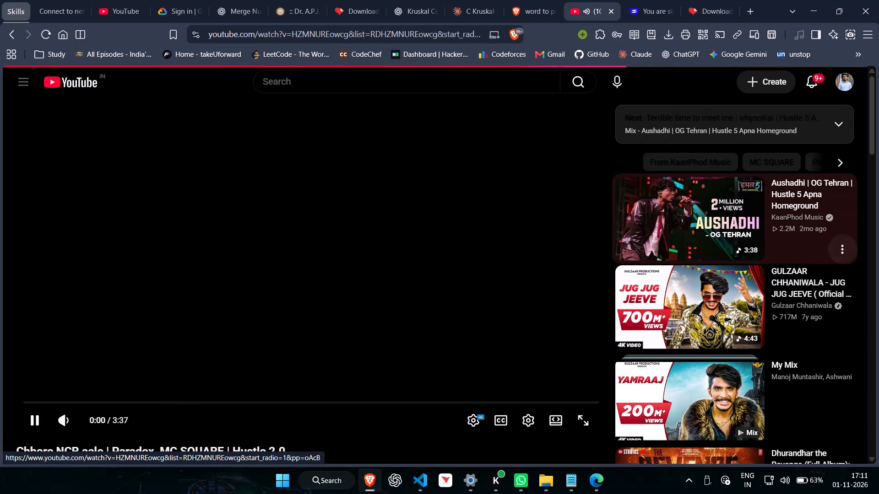
key(Right)
click(699, 0)
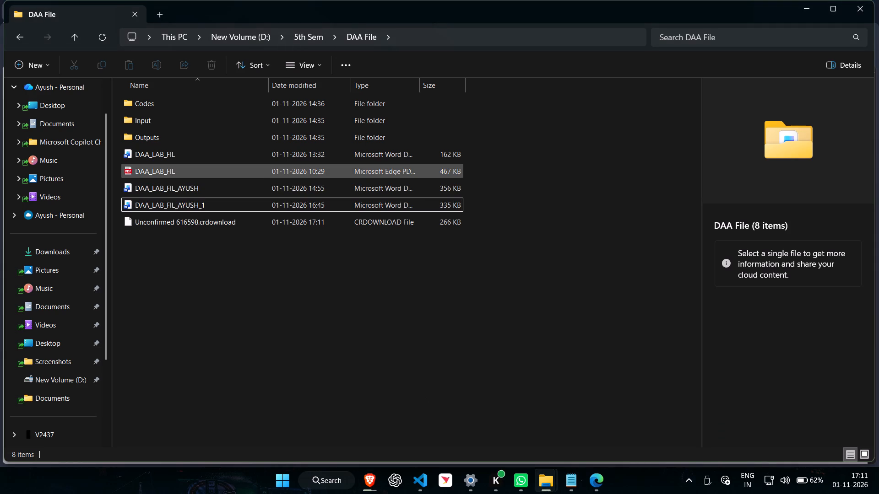
click(222, 258)
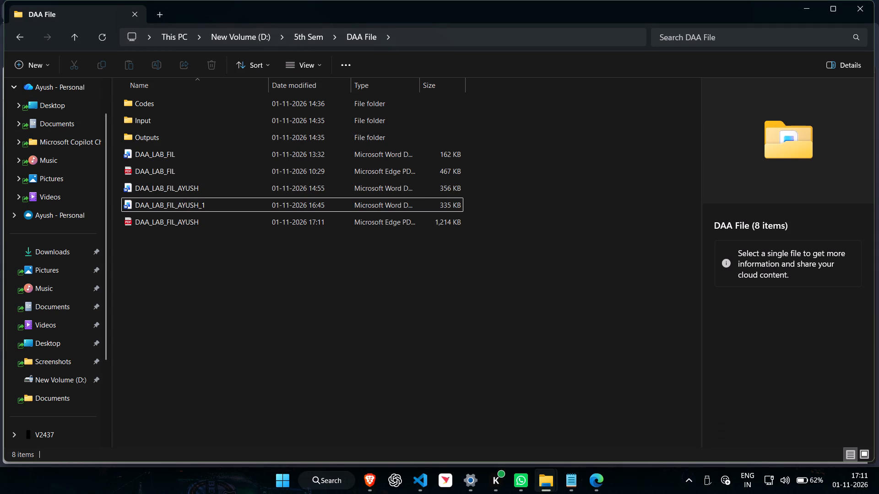
double_click(190, 224)
scroll(448, 183, down, 2)
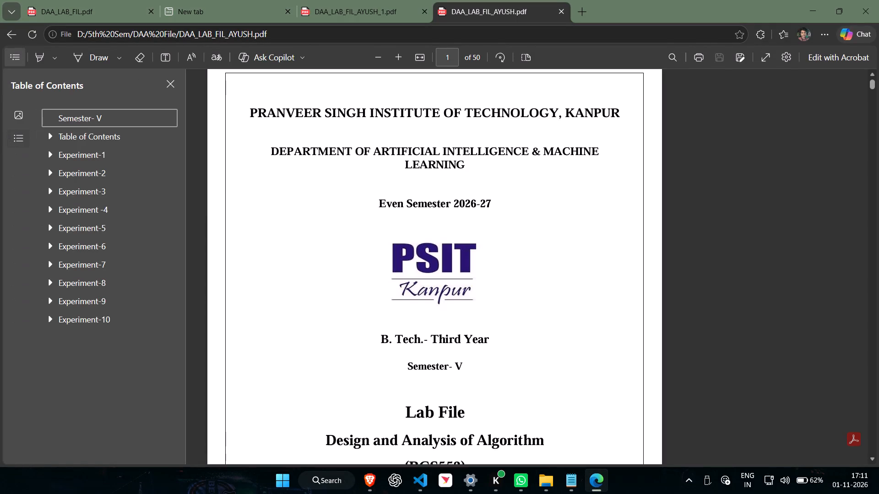
click(166, 86)
scroll(339, 315, down, 2)
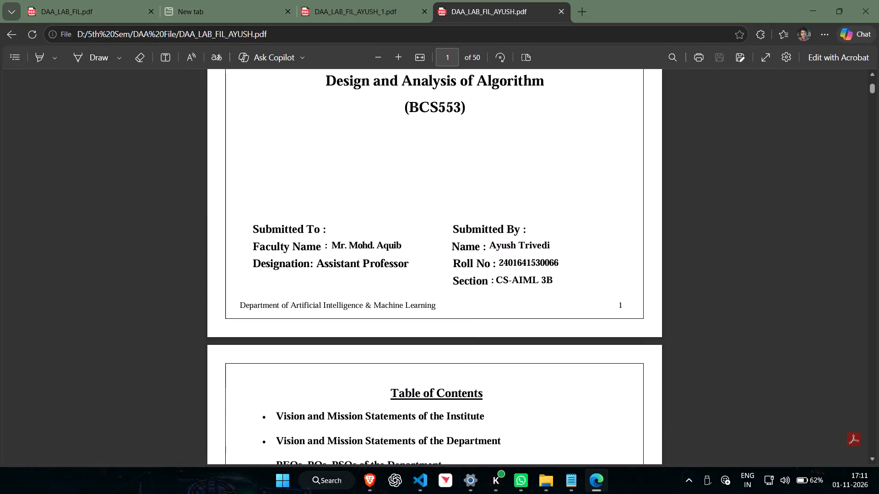
scroll(529, 312, down, 9)
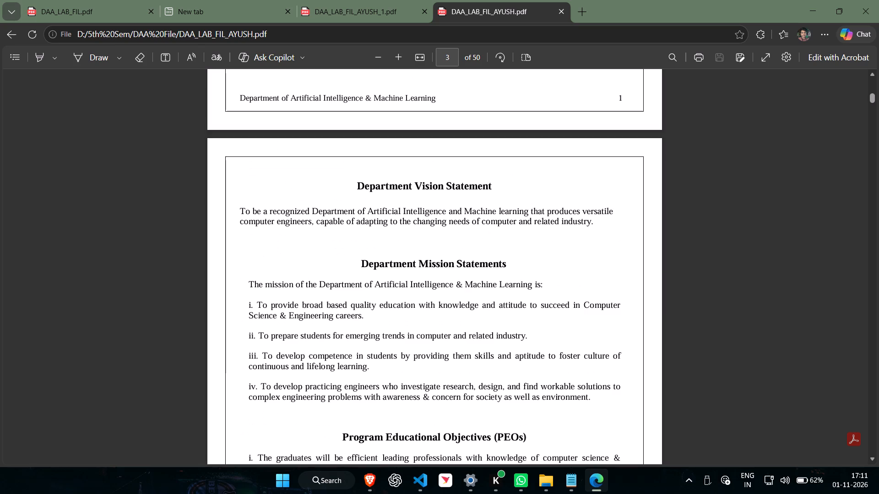
scroll(529, 312, down, 17)
key(Down)
key(Down)
key(Down)
key(Down)
key(Down)
key(Down)
key(Down)
key(Down)
key(Down)
key(Down)
key(Down)
key(Down)
key(Down)
key(Down)
key(Down)
key(Down)
key(Down)
key(Down)
key(Down)
key(Down)
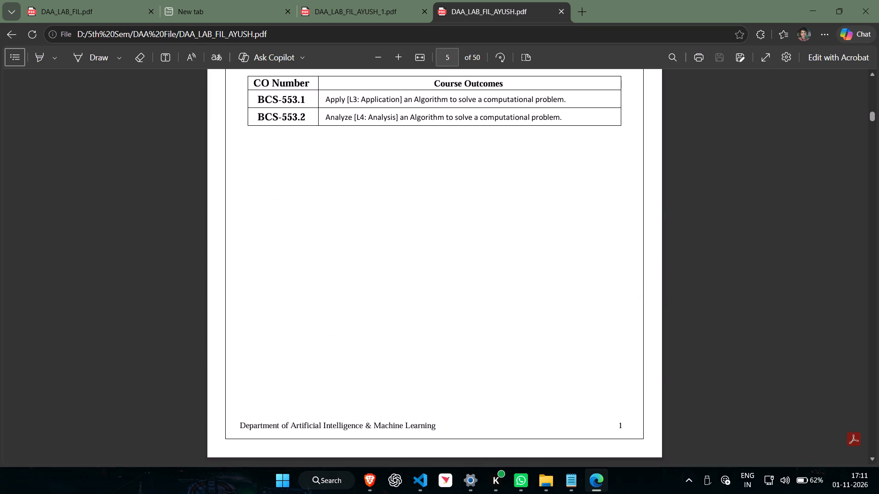
click(529, 311)
key(Down)
key(Down)
key(Down)
key(Down)
key(Down)
key(Down)
key(Down)
key(Down)
key(Down)
key(Down)
key(Down)
key(Down)
key(Down)
key(Down)
key(Down)
key(Down)
key(Down)
key(Down)
key(Down)
key(Down)
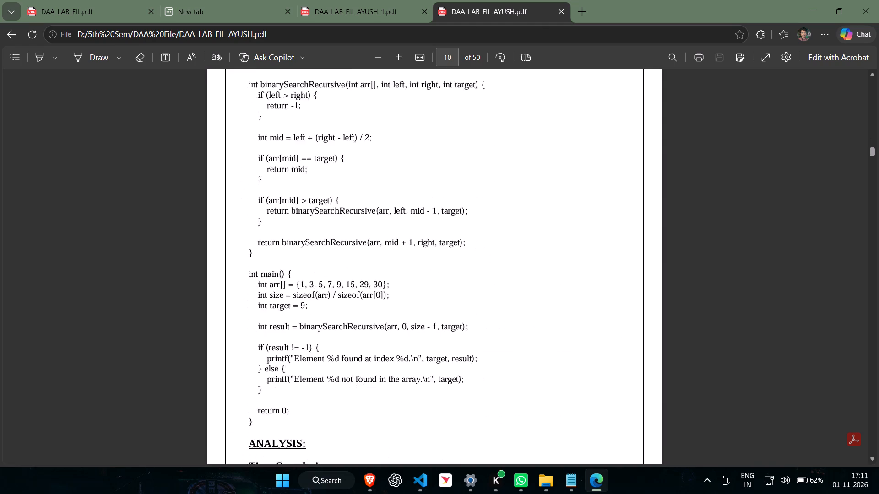
key(ctrl+w)
key(ctrl+w)
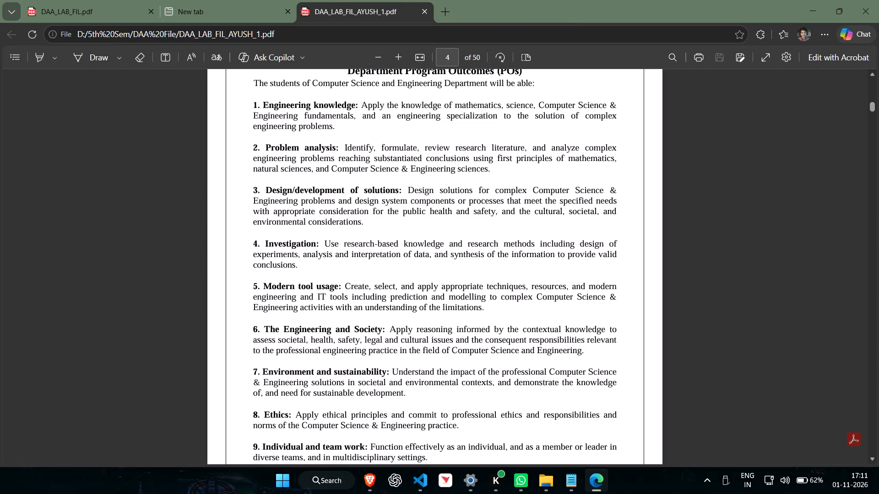
Close the DAA_LAB_FIL_AYUSH_1.pdf and empty tabs in Edge, and delete the DAA_LAB_FIL_AYUSH PDF from the DAA File folder.
key(ctrl+w)
key(ctrl+w)
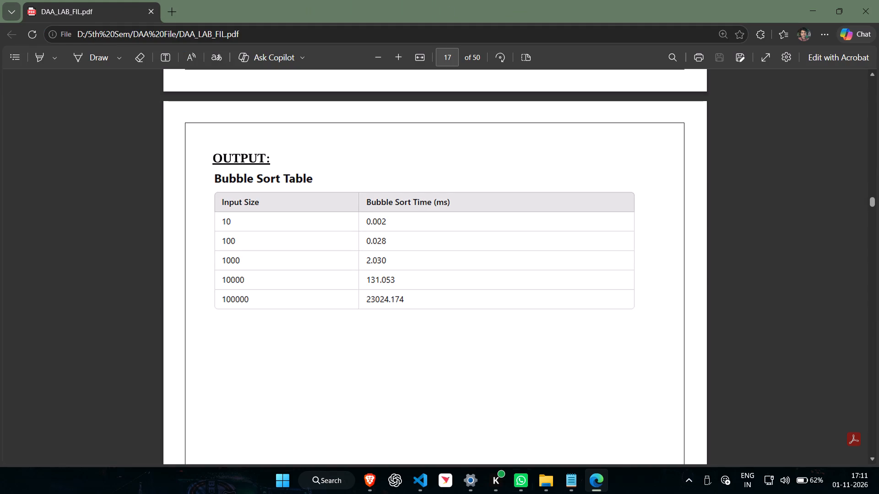
click(453, 387)
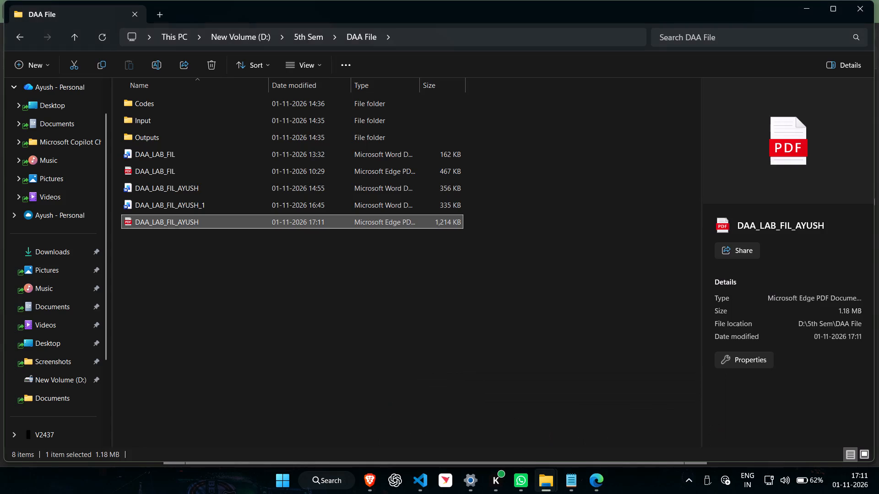
key(Delete)
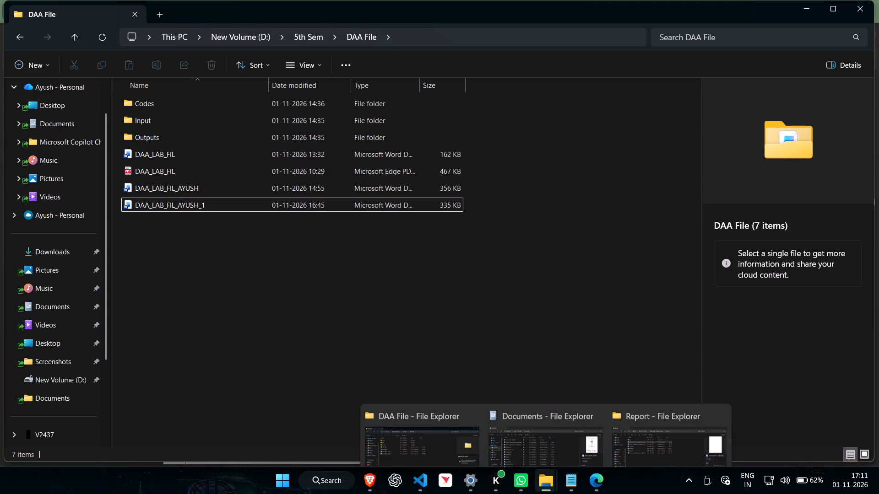
Open the DAA_LAB_FIL_AYUSH_1 document from Documents and remove the underline from the faculty name and designation on its cover page.
click(540, 397)
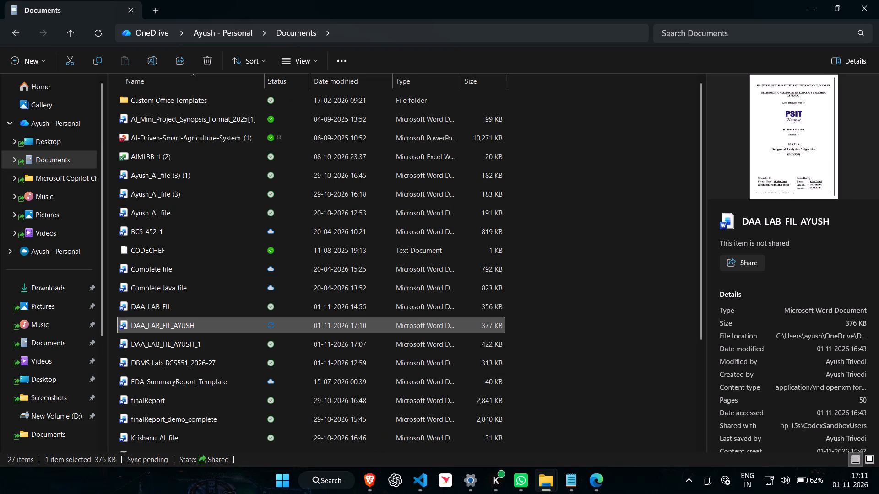
double_click(213, 350)
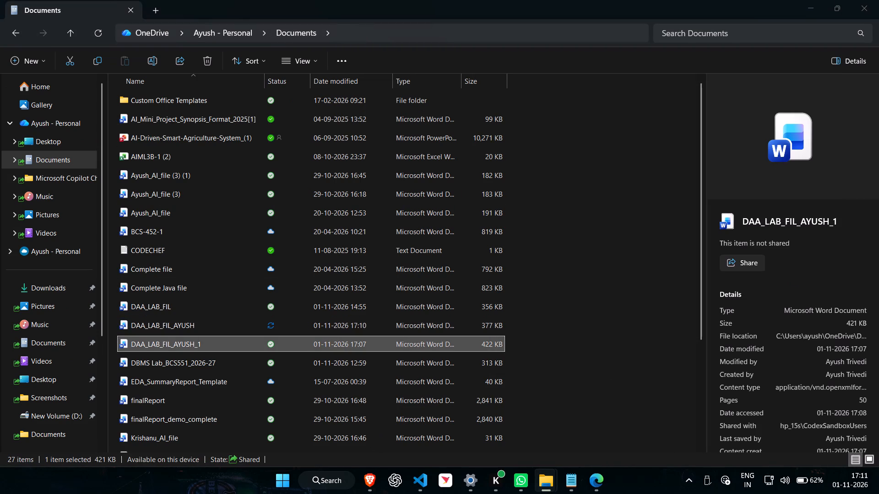
scroll(471, 266, down, 3)
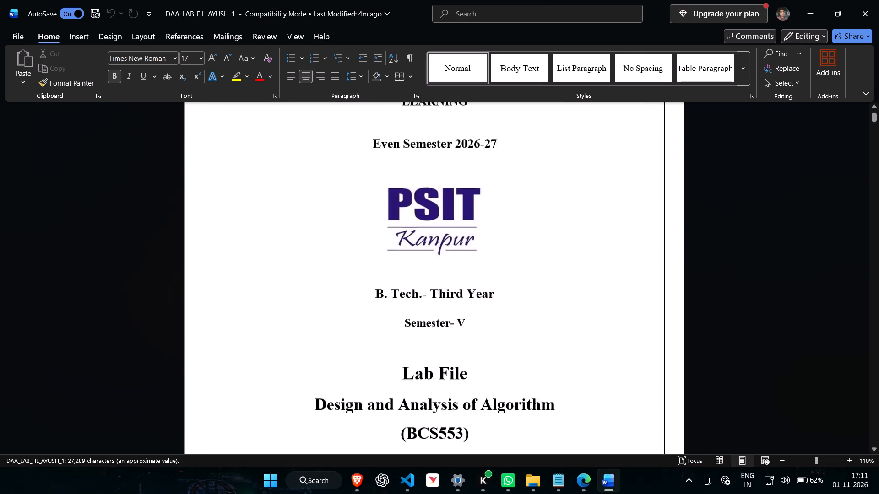
scroll(471, 266, down, 3)
drag(319, 365, 396, 366)
click(402, 366)
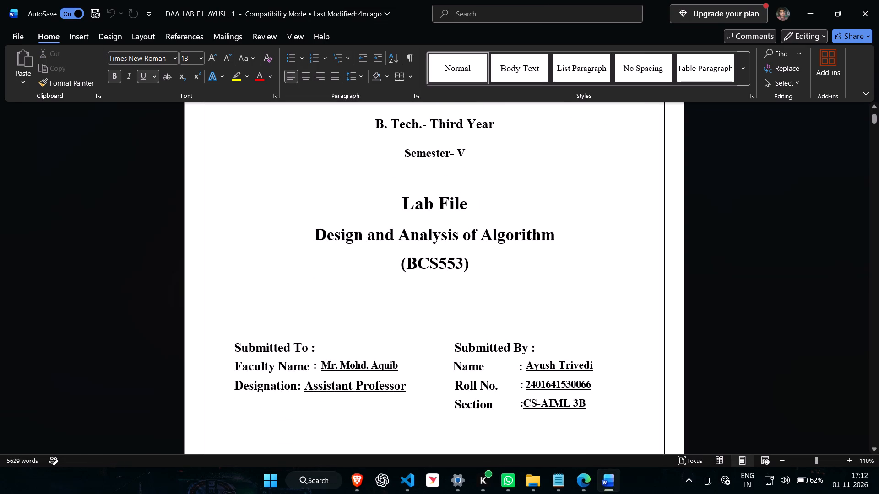
ctrl+scroll(322, 364, up, 3)
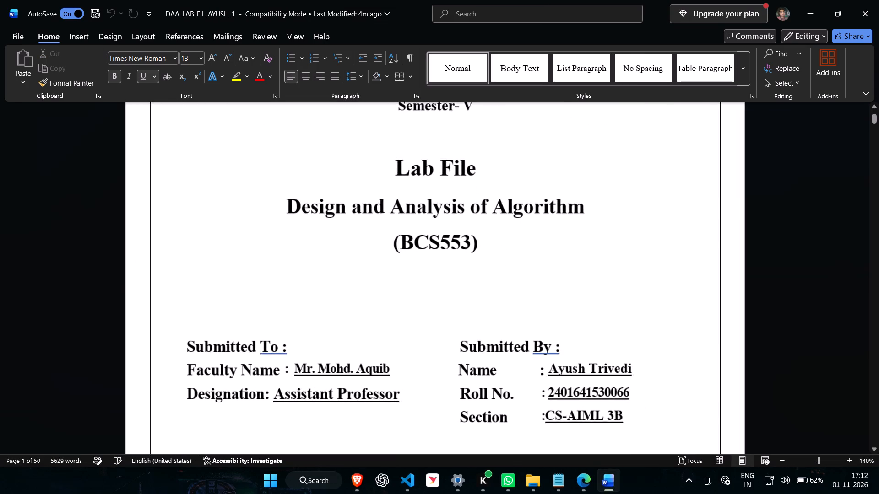
ctrl+scroll(322, 364, up, 1)
drag(283, 369, 372, 370)
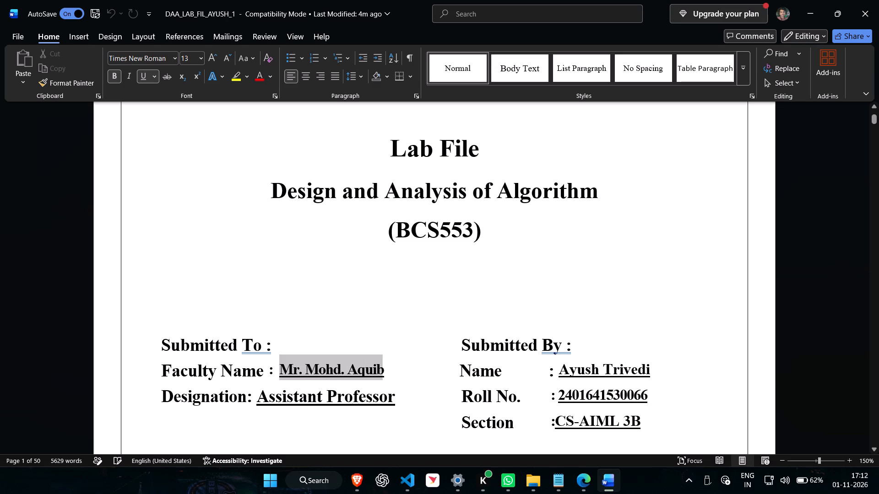
drag(372, 370, 380, 371)
key(ctrl+u)
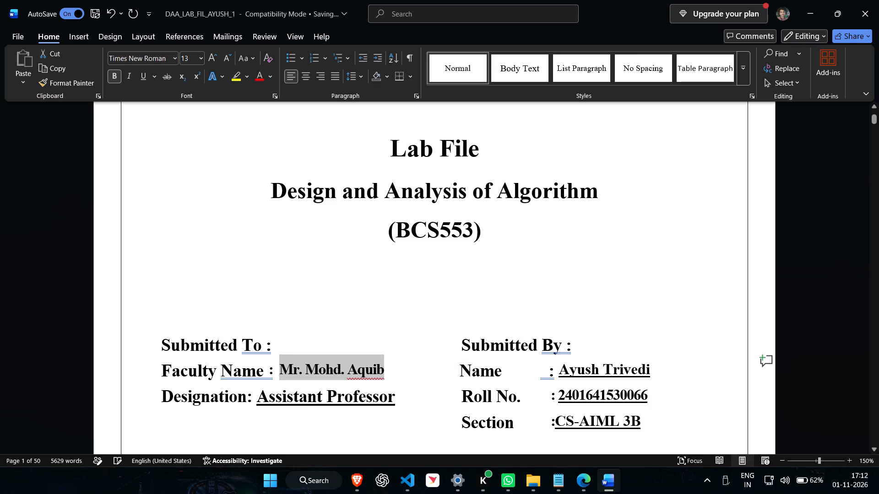
drag(261, 397, 376, 403)
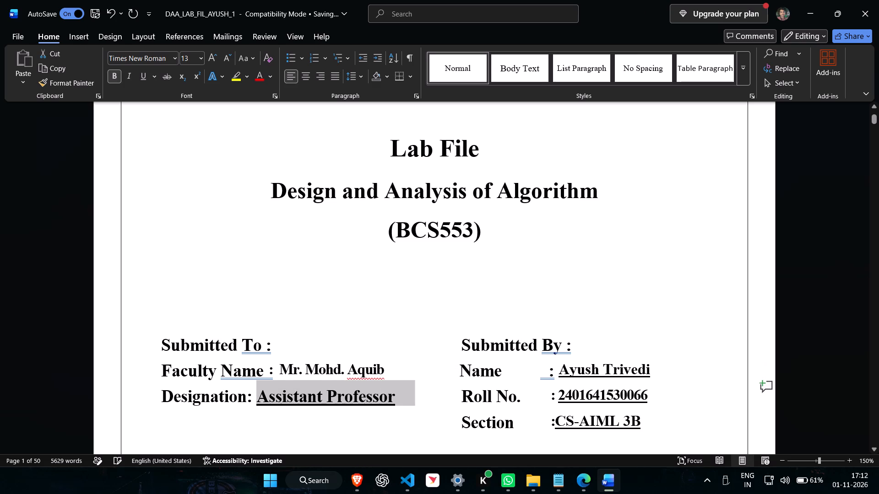
drag(376, 403, 380, 403)
key(ctrl+u)
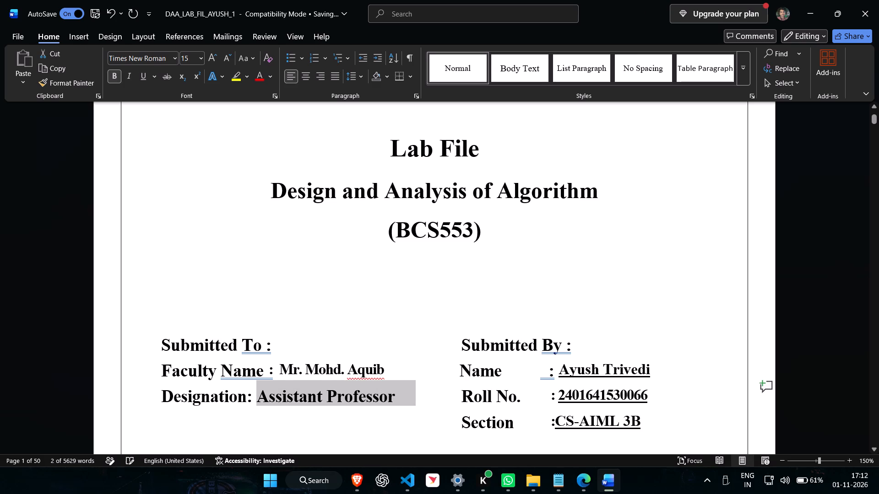
Remove the underline from the student name, roll number and section values under Submitted By.
drag(564, 370, 579, 370)
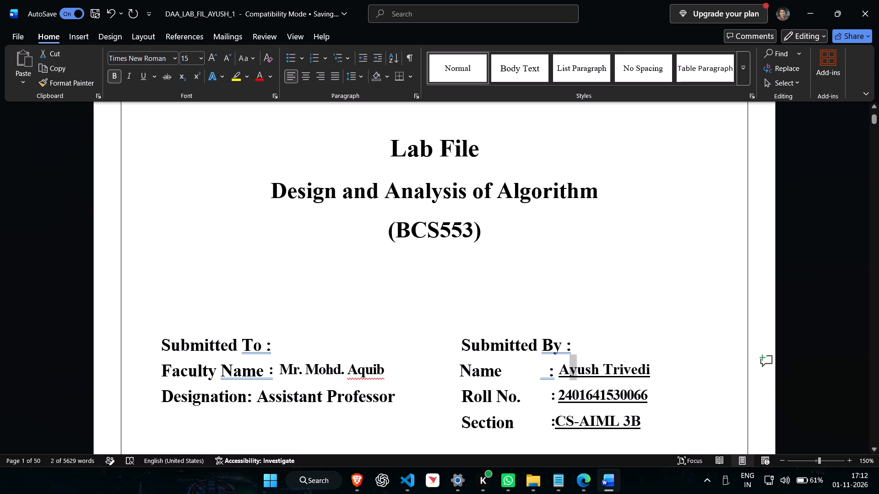
drag(579, 370, 651, 378)
key(ctrl+u)
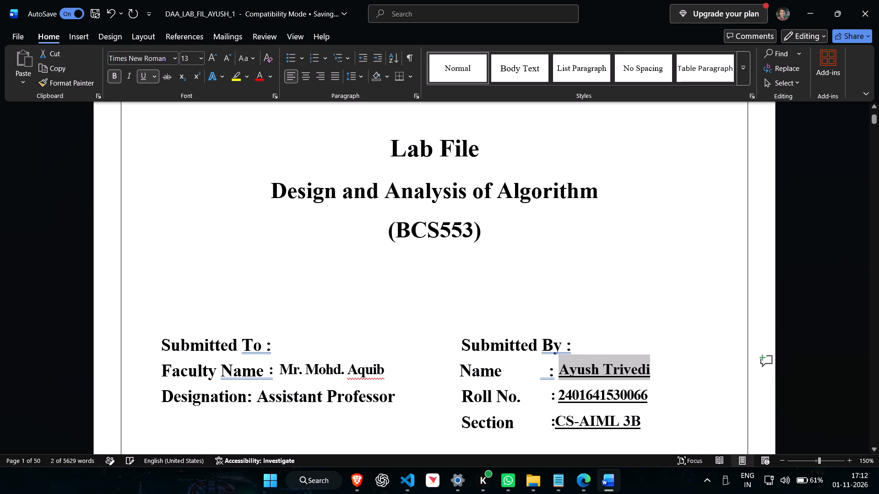
drag(560, 395, 657, 395)
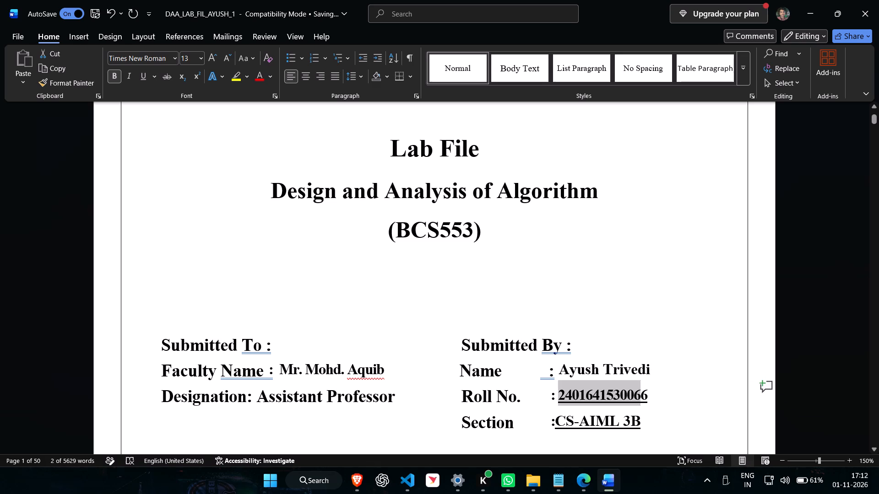
drag(657, 395, 658, 395)
key(ctrl+u)
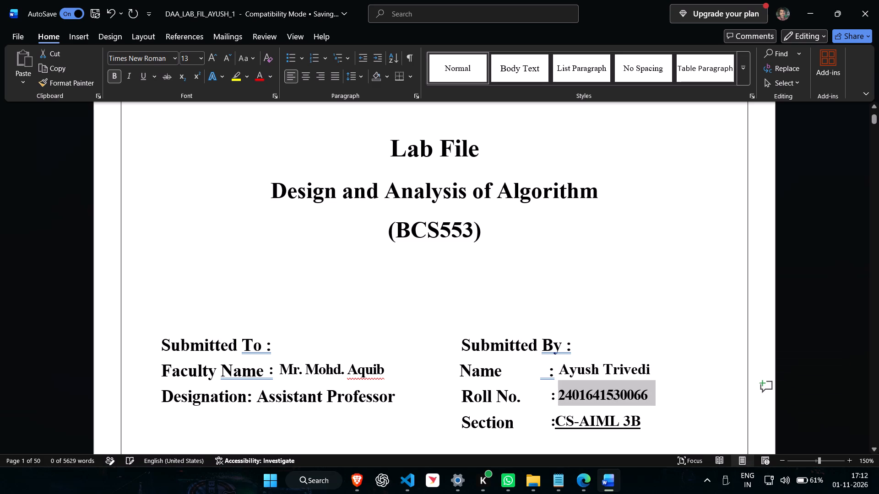
drag(557, 419, 635, 419)
key(ctrl+u)
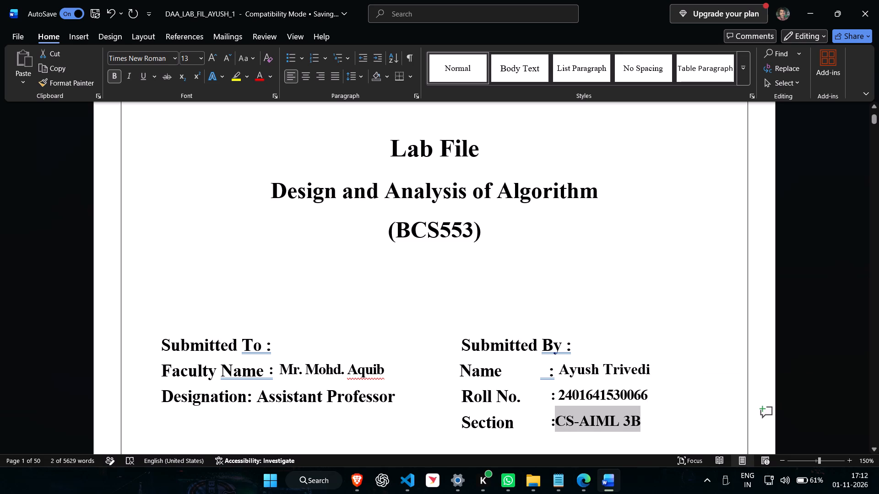
On the Section line, add a space after the colon and replace the wide gap before it with a single space.
click(554, 417)
key(space)
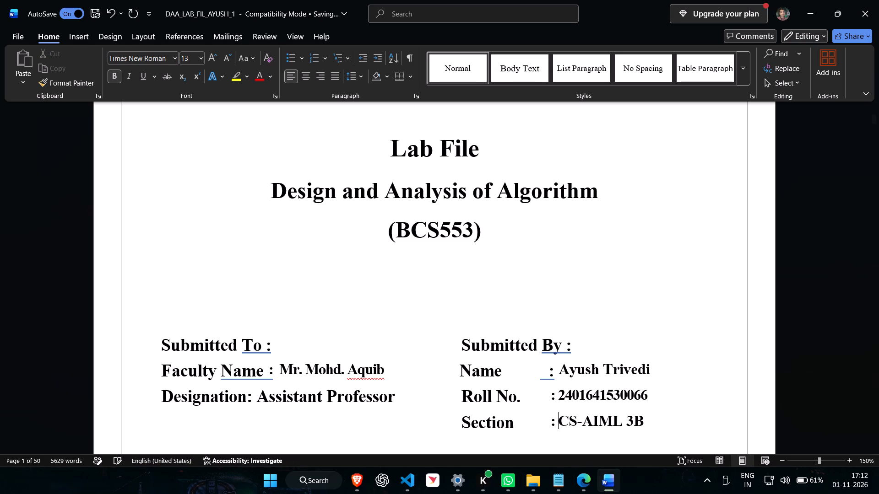
click(553, 420)
key(Left)
key(BackSpace)
key(space)
Replace the wide gap before the colon on the Roll No. line with a single space.
key(Up)
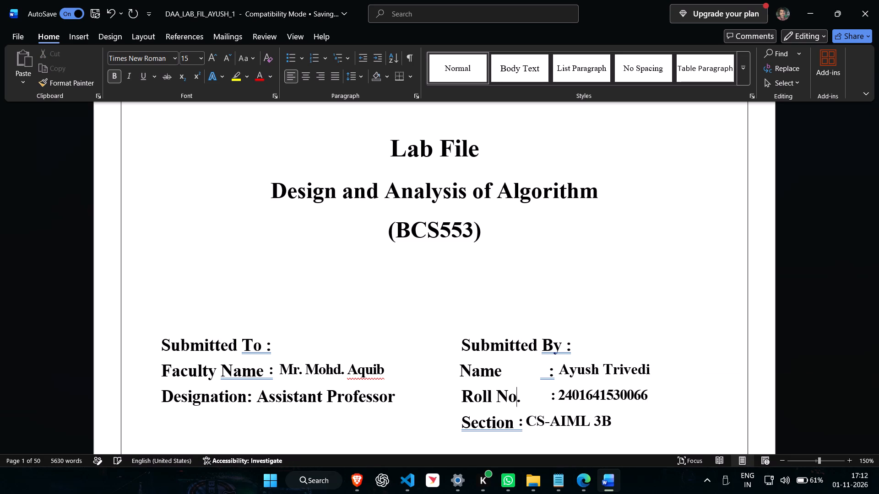
key(Right)
key(Right)
key(Right)
key(Right)
key(Left)
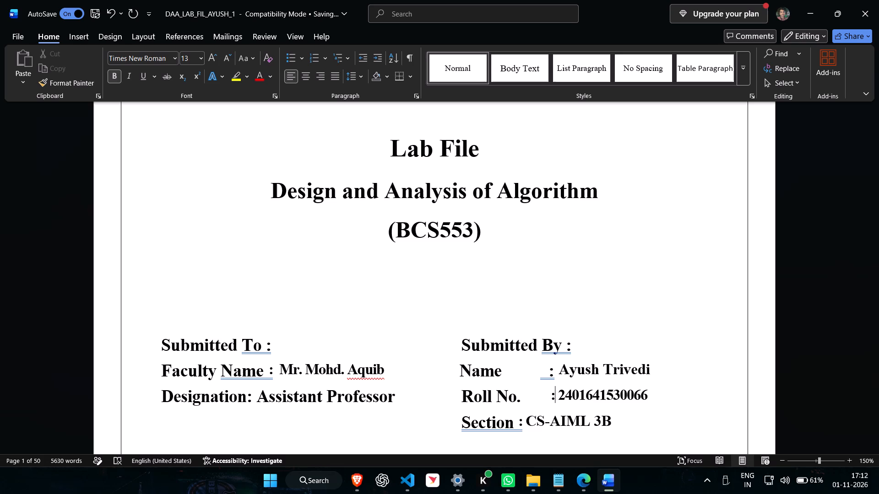
key(Left)
key(BackSpace)
key(space)
Delete the extra spaces around the colon on the student's Name line, leaving one space before it.
key(Up)
key(Right)
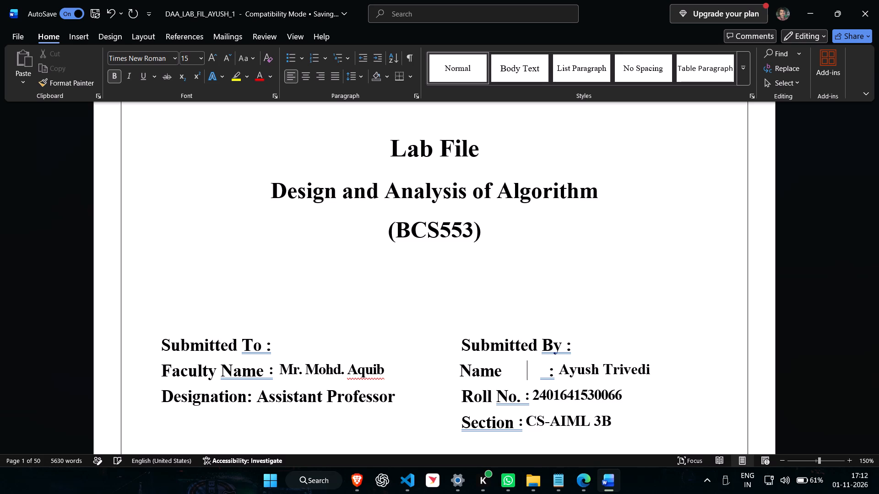
key(Right)
key(Right)
key(Right)
key(Right)
key(Right)
key(BackSpace)
key(BackSpace)
key(BackSpace)
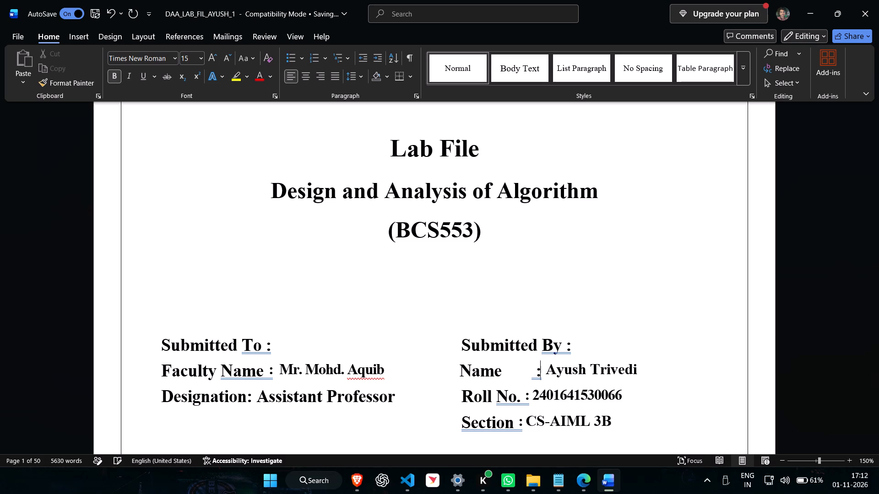
key(BackSpace)
key(BackSpace)
key(BackSpace)
key(BackSpace)
key(BackSpace)
key(BackSpace)
key(BackSpace)
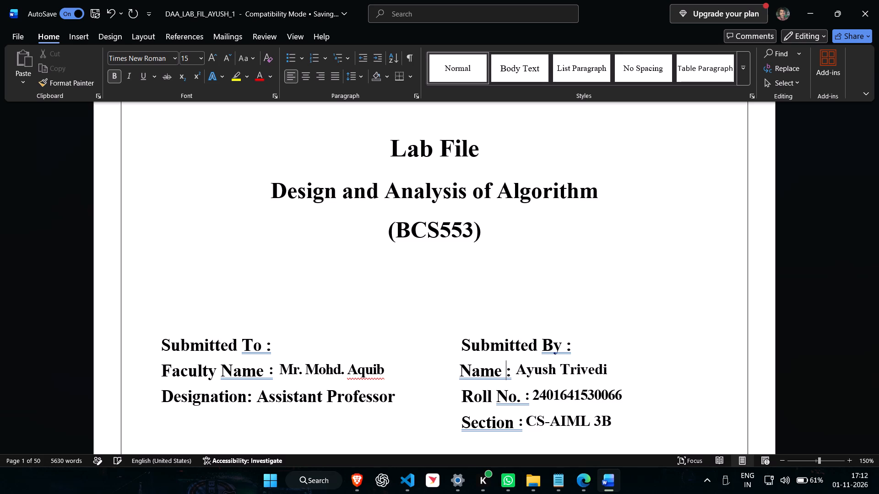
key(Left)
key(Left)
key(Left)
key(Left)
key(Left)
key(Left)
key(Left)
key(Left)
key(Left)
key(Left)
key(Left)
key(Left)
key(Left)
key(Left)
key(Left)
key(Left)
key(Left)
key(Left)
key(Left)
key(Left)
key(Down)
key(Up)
Choose the OneDrive - Personal Documents folder as the location for the DAA_LAB_FIL_AYUSH_1 document.
click(266, 0)
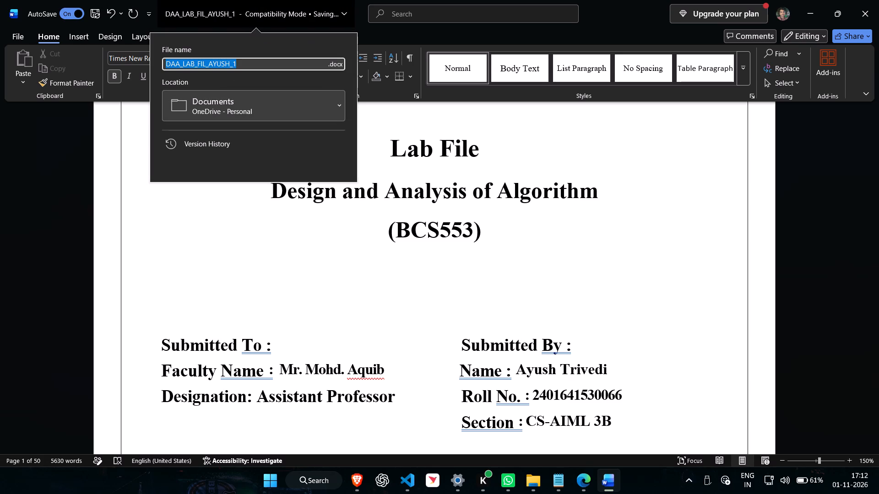
click(248, 109)
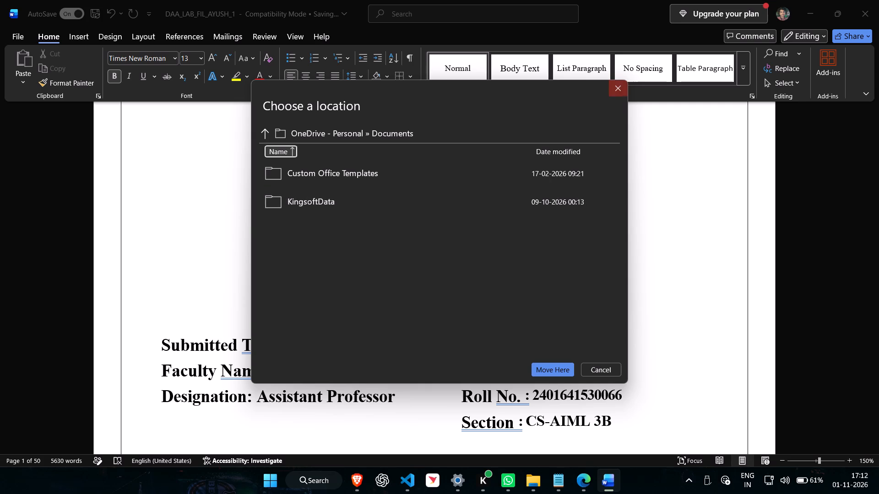
click(542, 367)
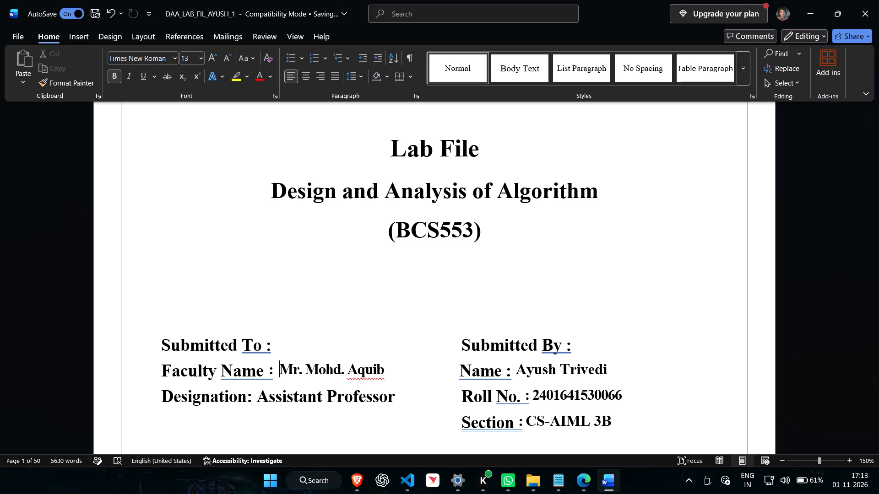
Refresh the Documents folder to check the DAA_LAB_FIL_AYUSH_1 entry, and return to Word to recheck the cover page.
scroll(233, 176, down, 5)
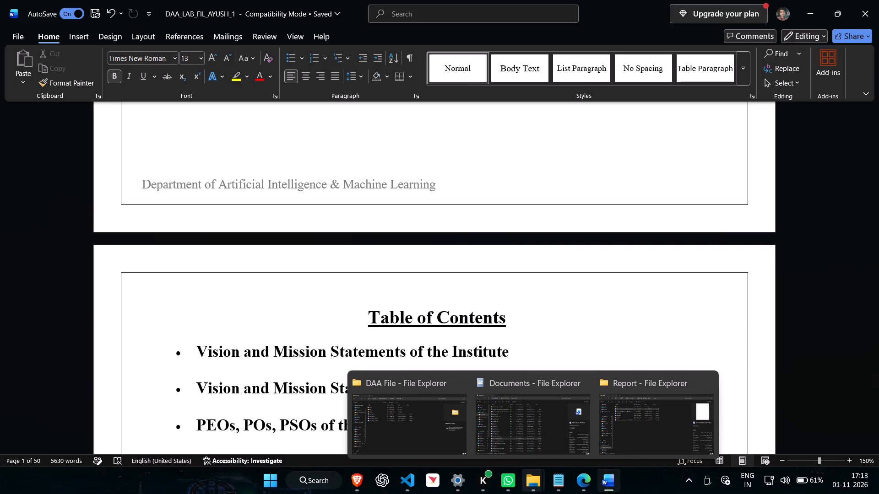
click(534, 404)
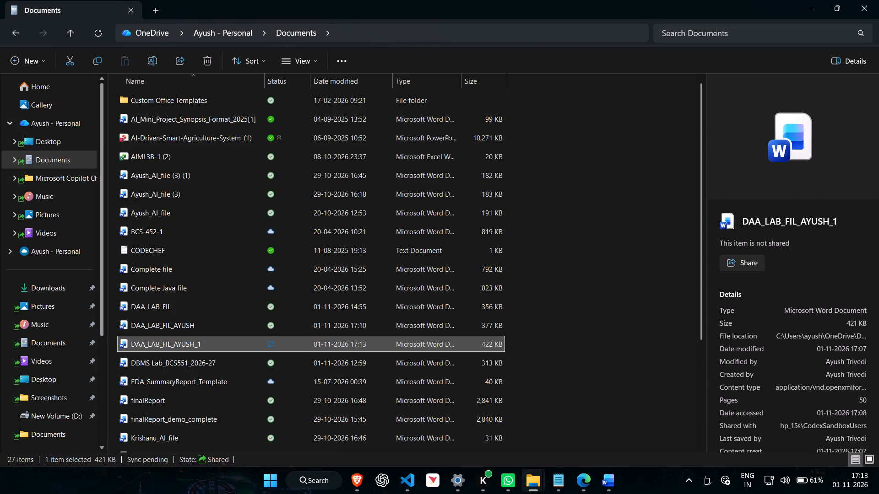
click(95, 37)
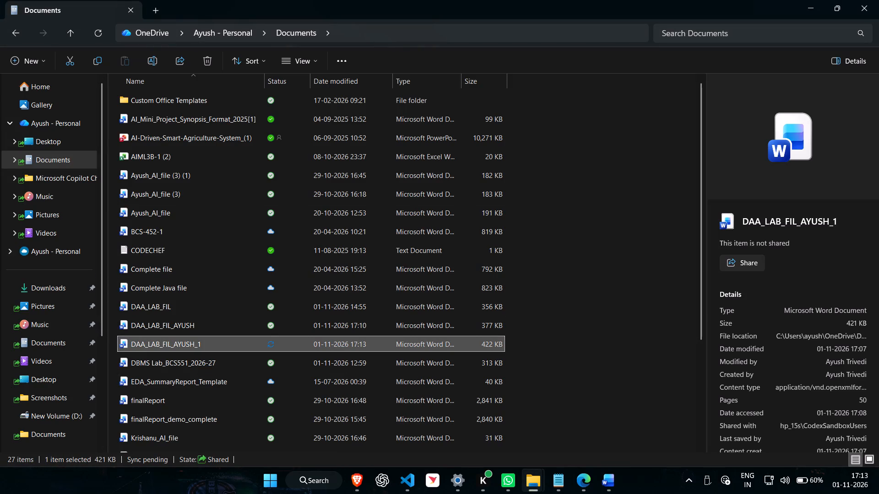
click(613, 408)
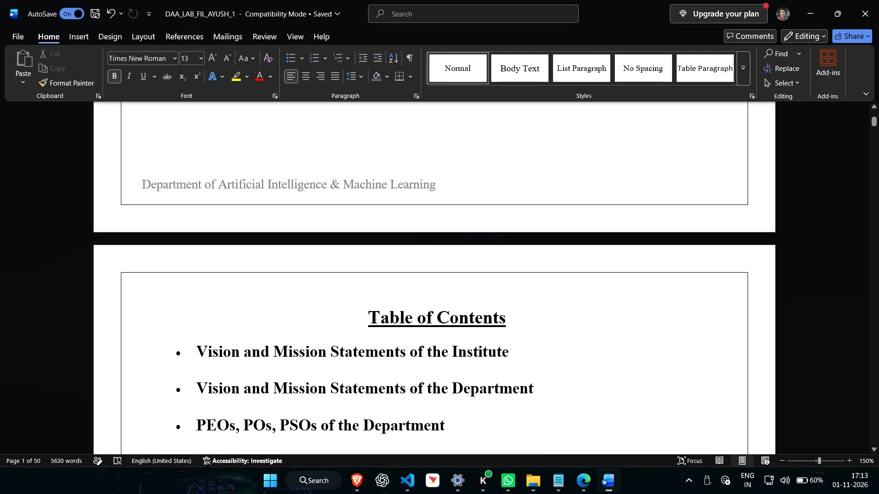
scroll(434, 414, up, 6)
scroll(435, 413, down, 2)
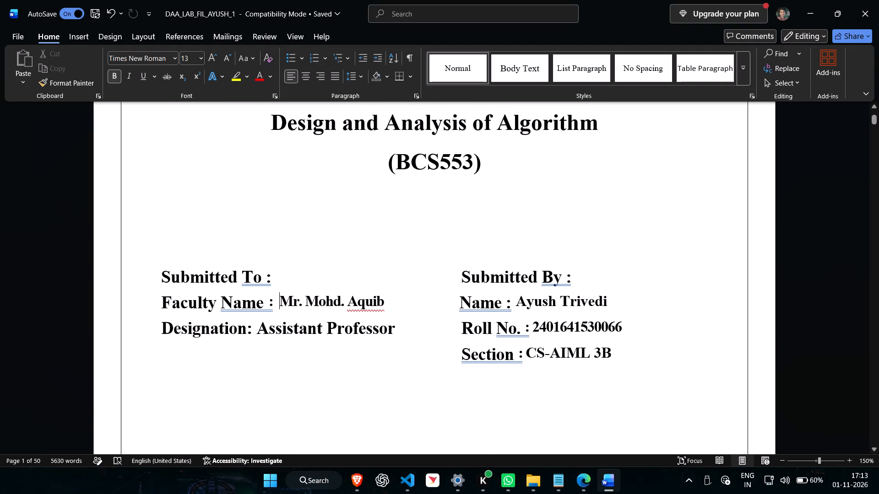
Close DAA_LAB_FIL_AYUSH_1 and reopen it from the OneDrive Documents folder to check the cover page and the pages after it.
click(878, 0)
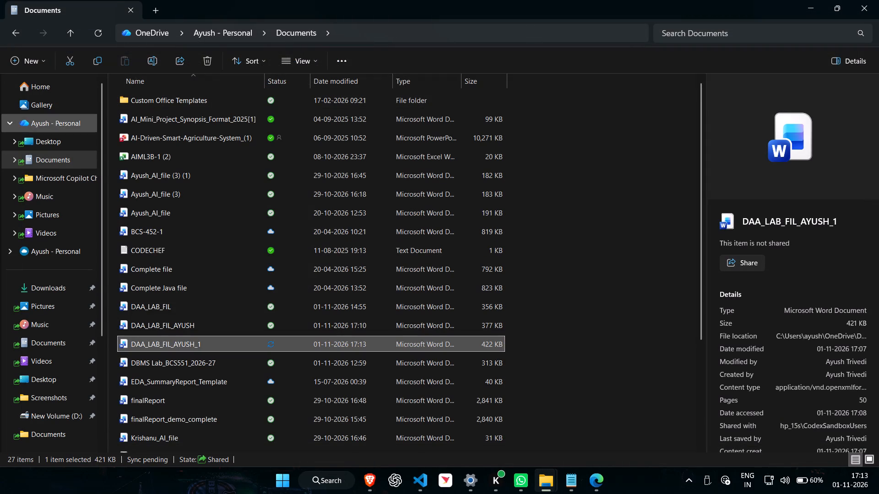
click(103, 35)
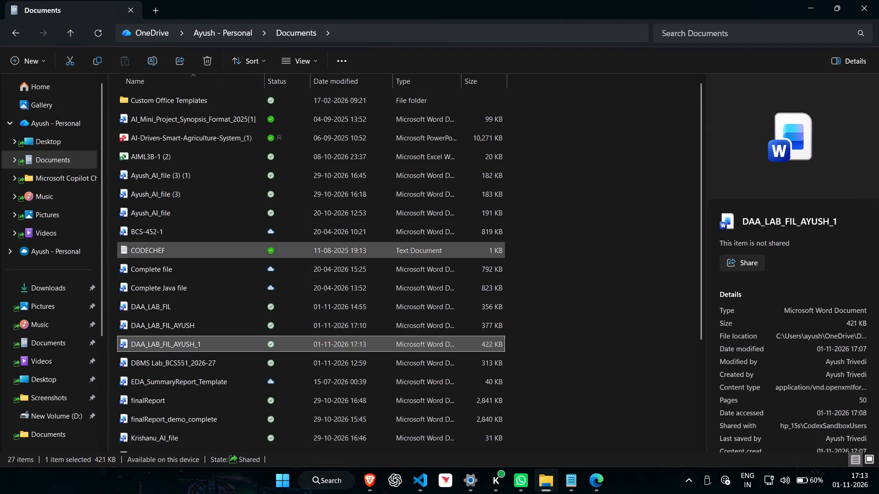
double_click(180, 344)
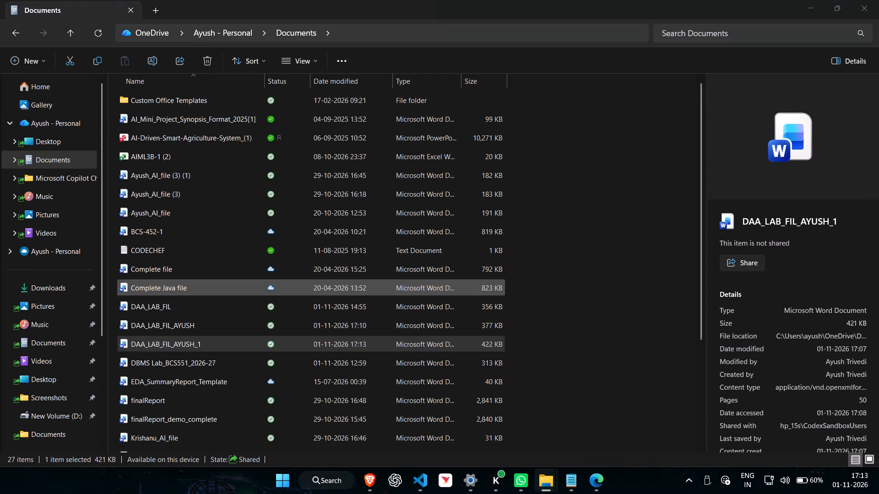
scroll(507, 202, down, 9)
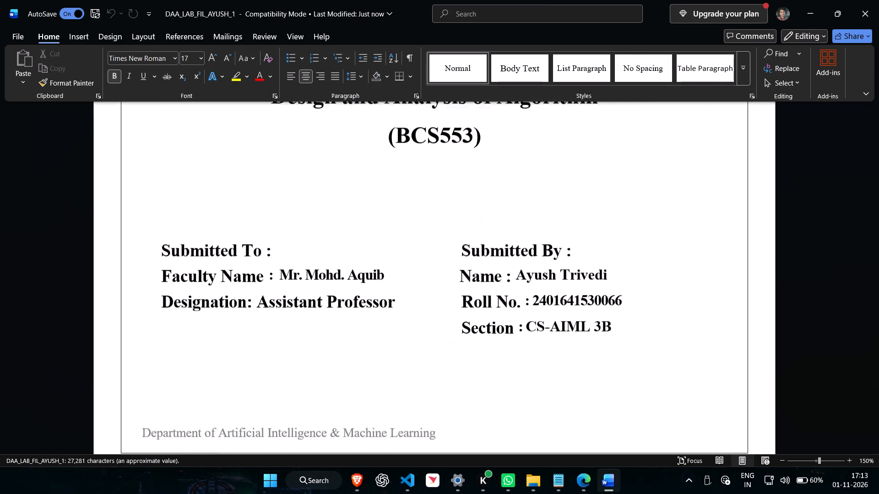
scroll(507, 202, down, 2)
scroll(507, 202, down, 20)
scroll(507, 202, down, 5)
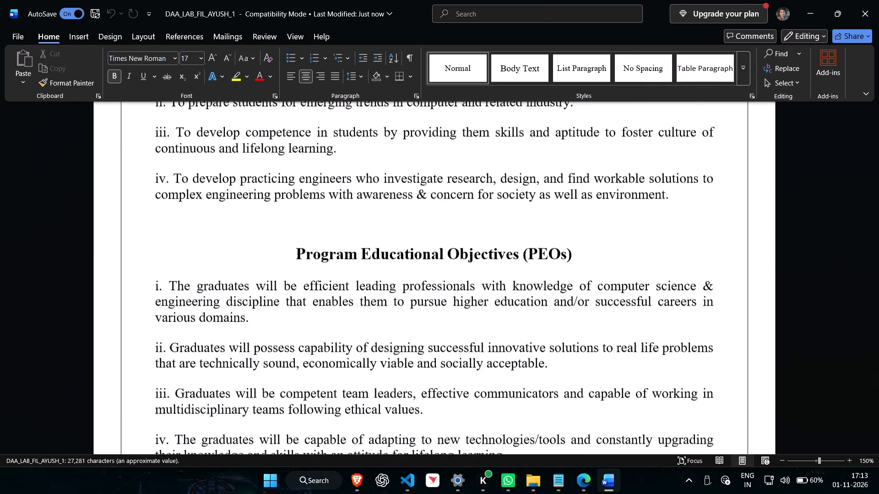
scroll(507, 202, down, 20)
scroll(507, 202, down, 10)
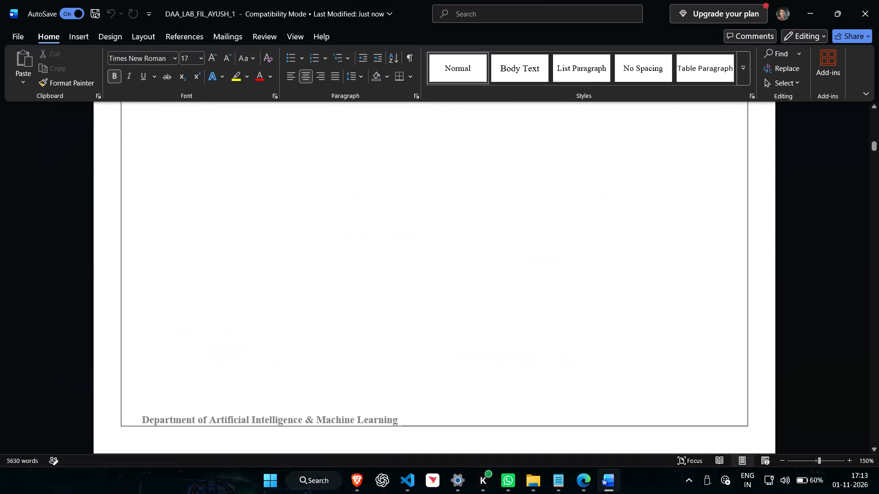
Switch to Brave, return to iLovePDF's Word to PDF converter, and try to upload DAA_LAB_FIL_AYUSH_1 from the OneDrive Documents folder.
key(super+1)
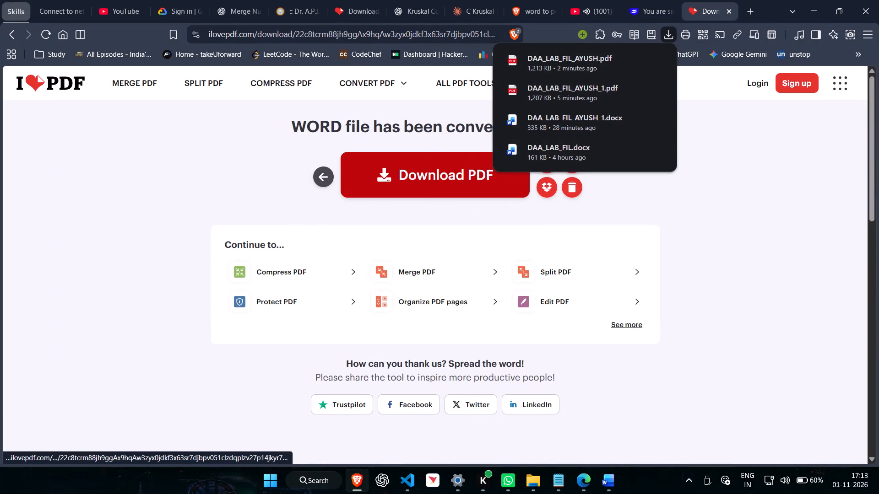
key(alt+Left)
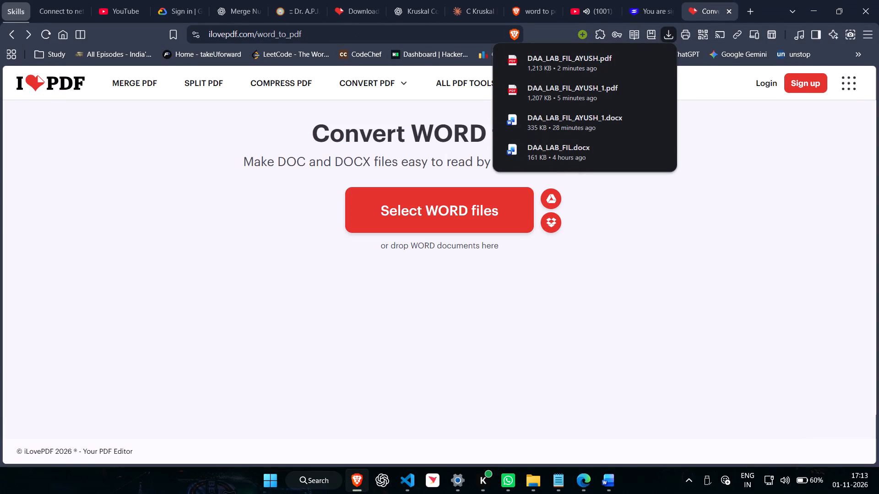
click(467, 188)
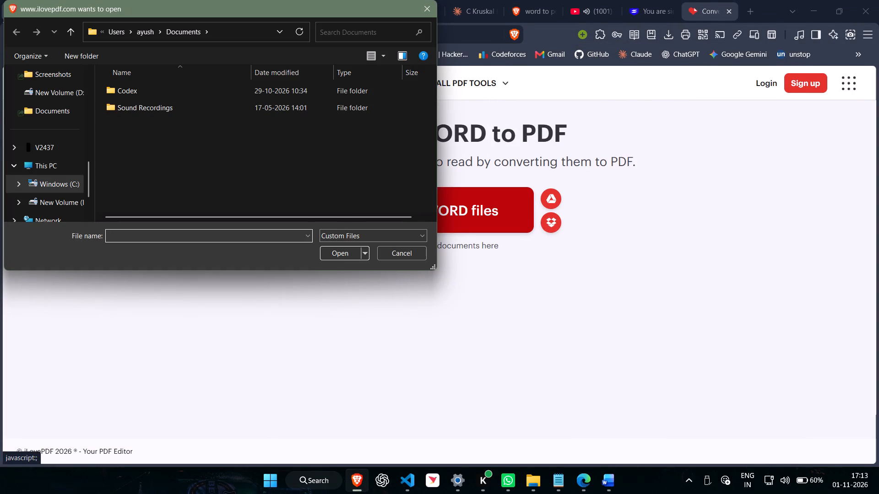
scroll(48, 163, up, 4)
click(49, 120)
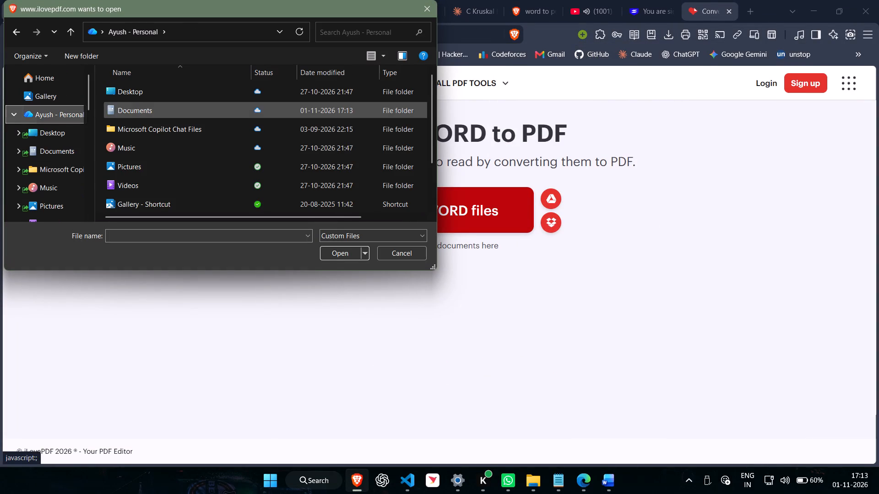
double_click(158, 105)
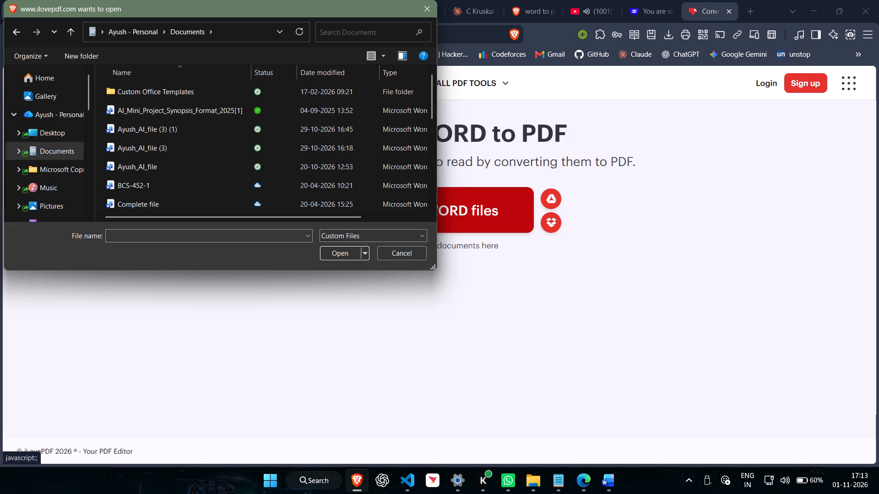
scroll(186, 179, down, 1)
click(190, 204)
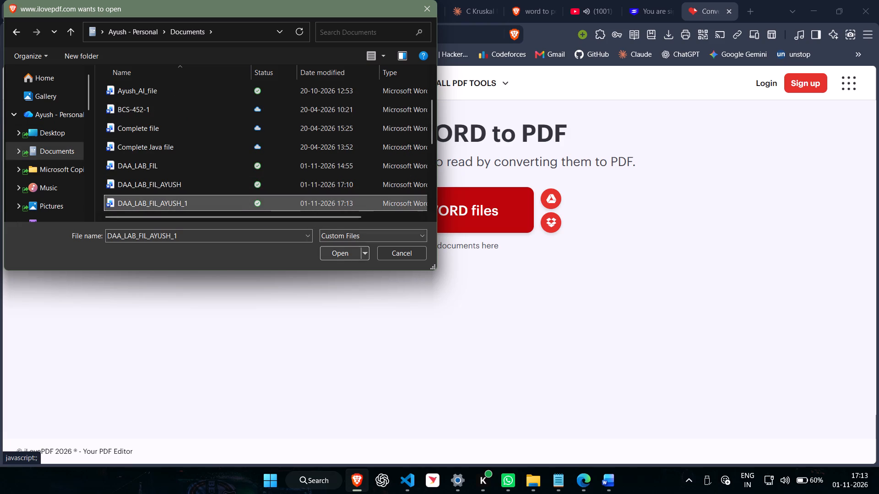
click(347, 258)
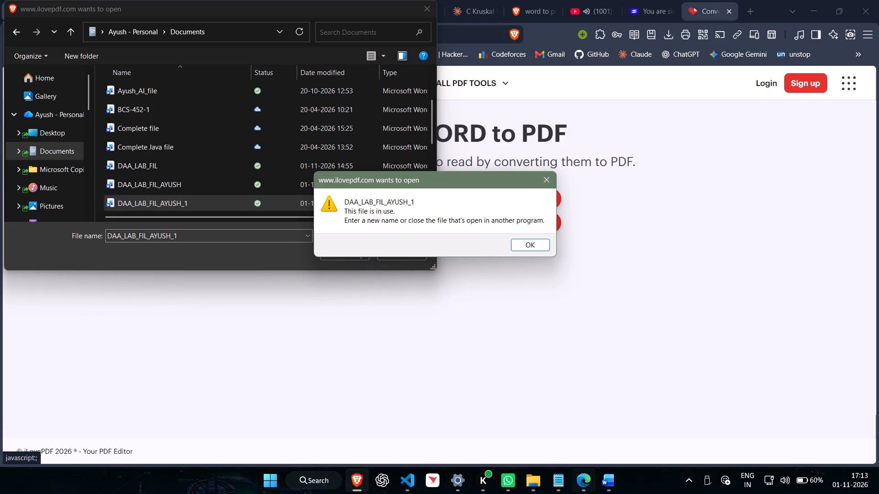
Close the DAA_LAB_FIL_AYUSH_1 document in Word, upload it to iLovePDF, and convert it to PDF.
click(651, 385)
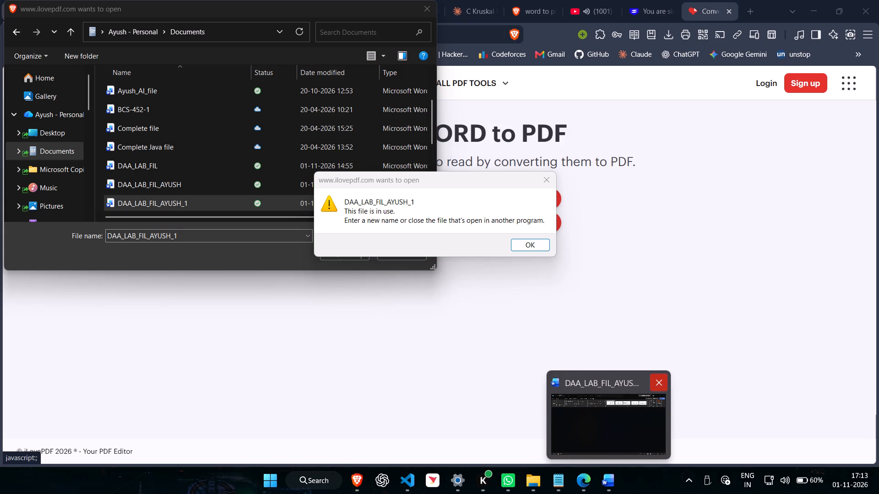
click(654, 382)
click(525, 246)
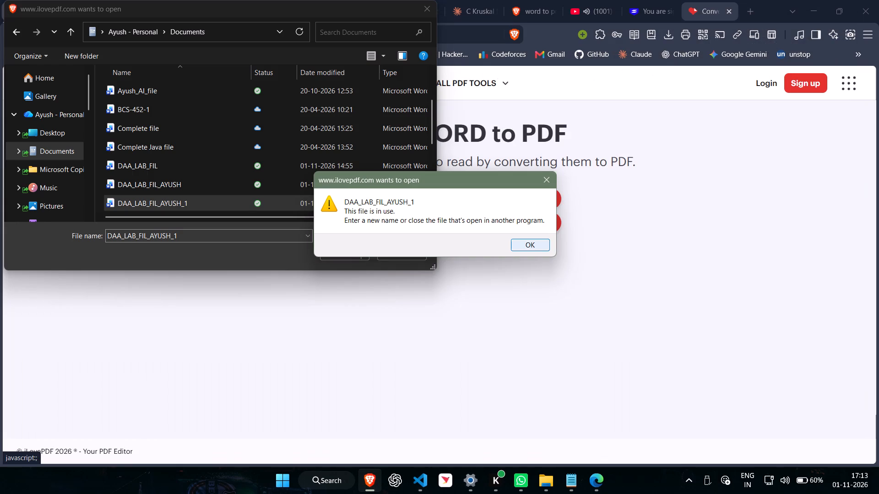
click(347, 256)
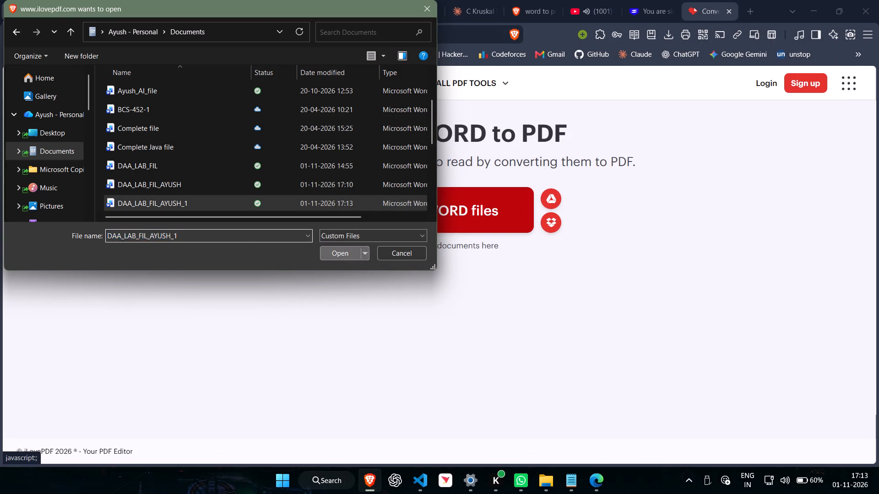
click(800, 435)
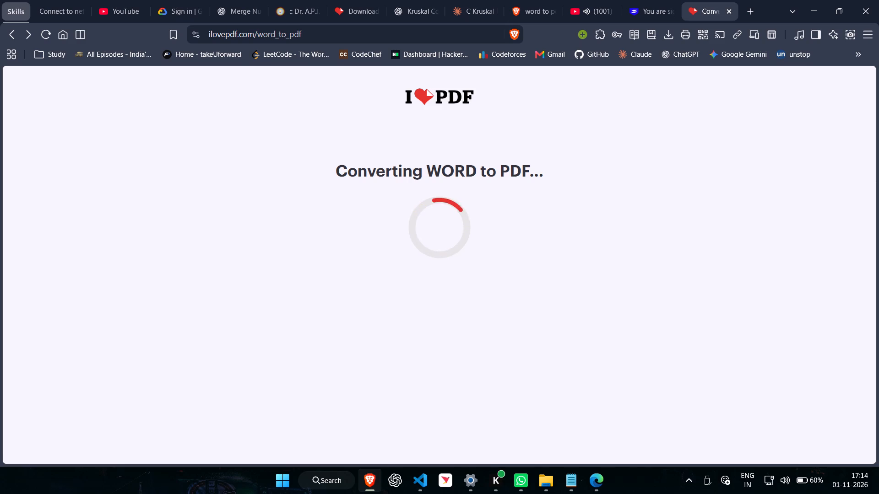
Download the converted PDF as DAA_LAB_FIL_AYUSH_1 into the DAA File folder under 5th Sem on drive D.
click(441, 184)
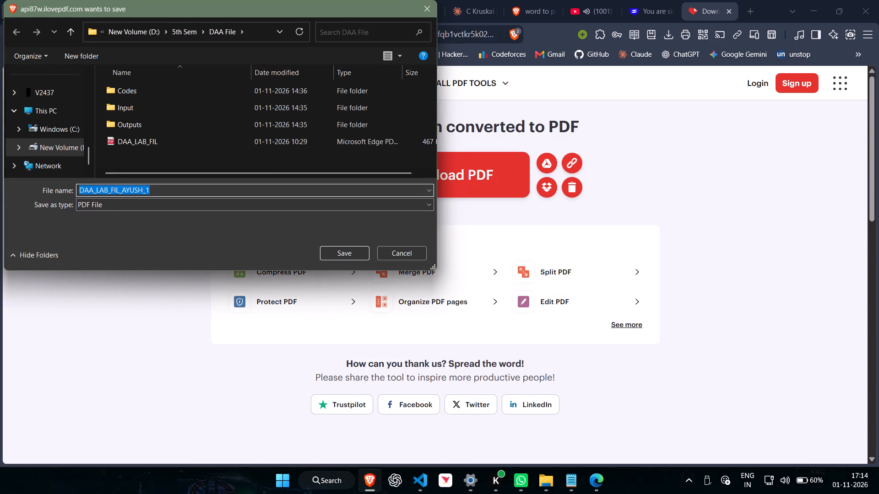
click(332, 254)
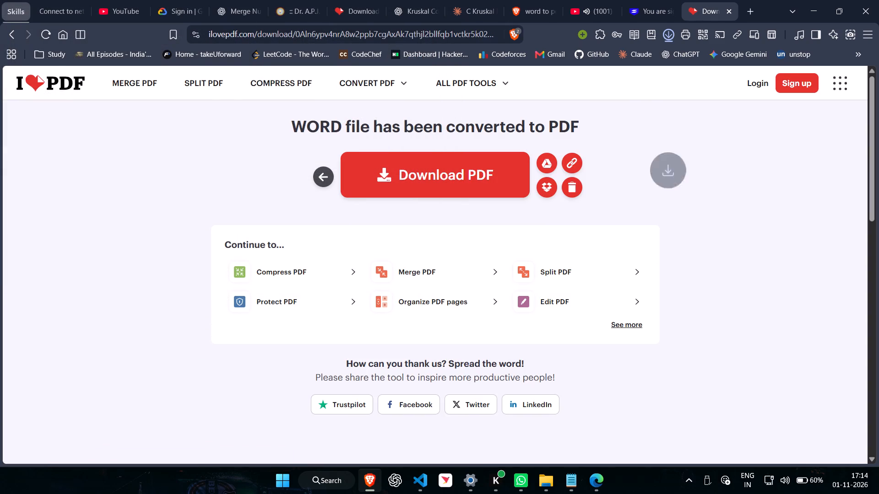
Open the new DAA_LAB_FIL_AYUSH_1 PDF from the DAA File folder and check the submission details and footer on its cover page.
click(533, 421)
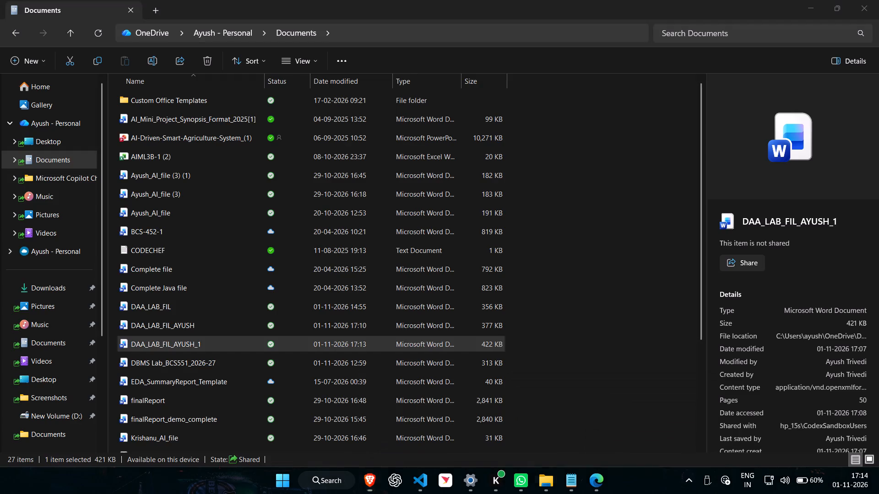
click(417, 377)
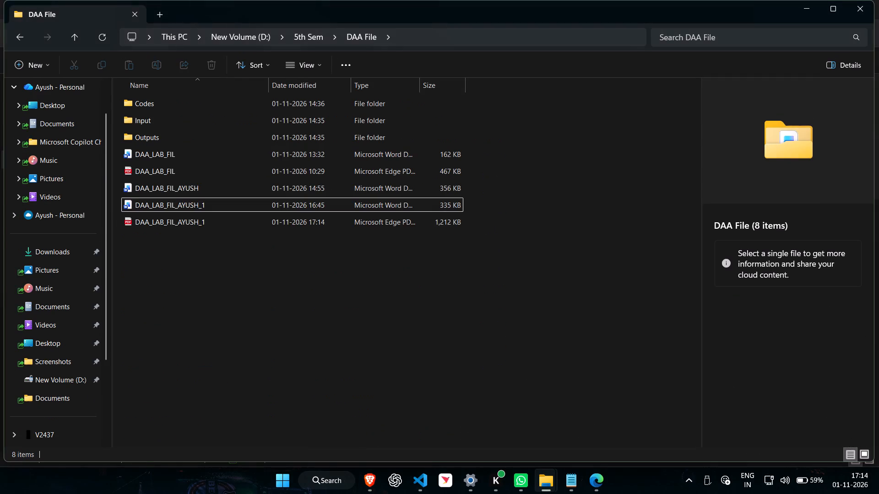
double_click(233, 216)
scroll(377, 239, down, 2)
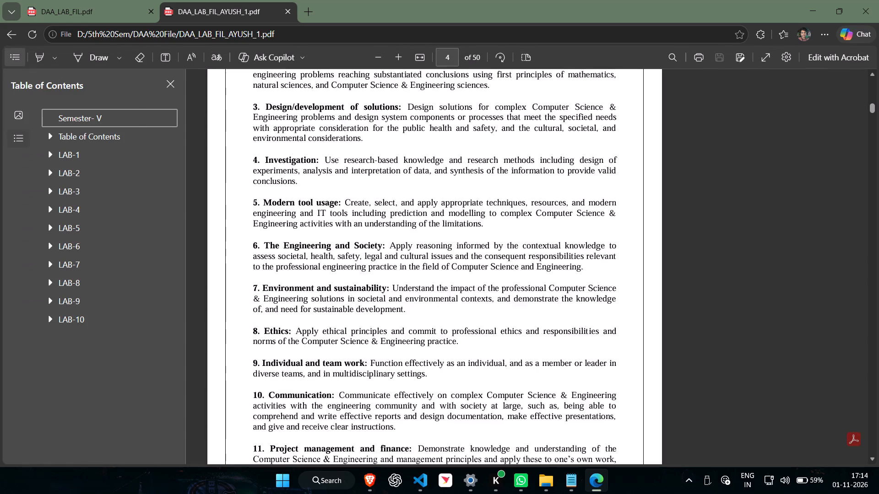
scroll(377, 239, up, 2)
key(Page_Up)
key(Page_Up)
key(Page_Up)
key(Page_Up)
key(Page_Up)
key(Page_Up)
key(Page_Up)
key(Page_Up)
key(Page_Up)
key(Page_Up)
key(Page_Up)
key(Page_Up)
key(Page_Up)
key(Page_Up)
key(Page_Up)
key(Page_Up)
key(Page_Up)
key(Page_Up)
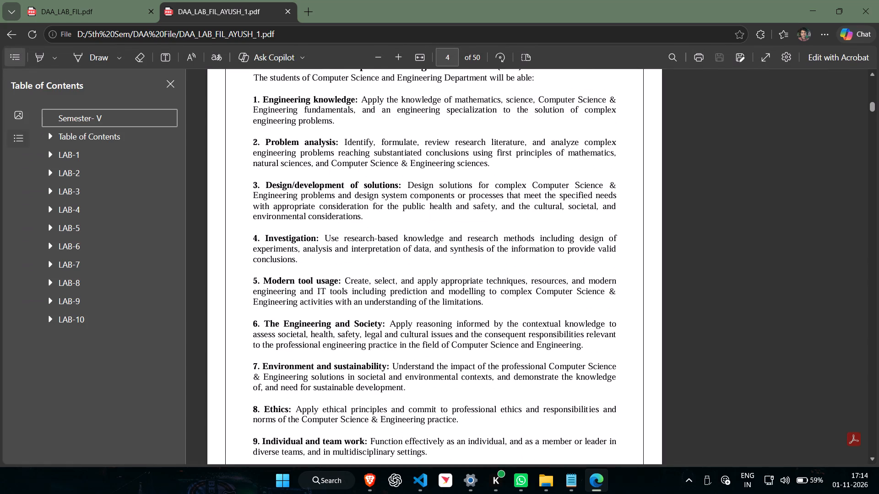
key(Home)
key(Home)
key(Home)
click(411, 224)
key(Home)
key(Home)
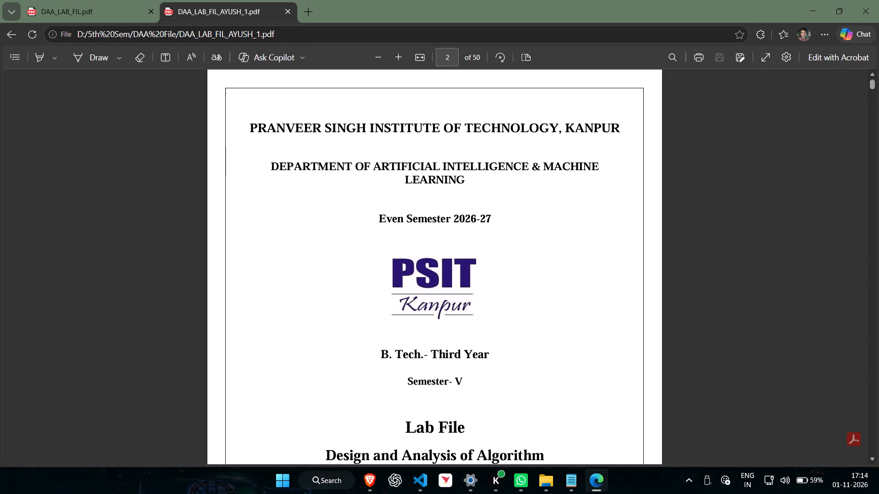
key(Home)
key(Home)
scroll(411, 224, down, 5)
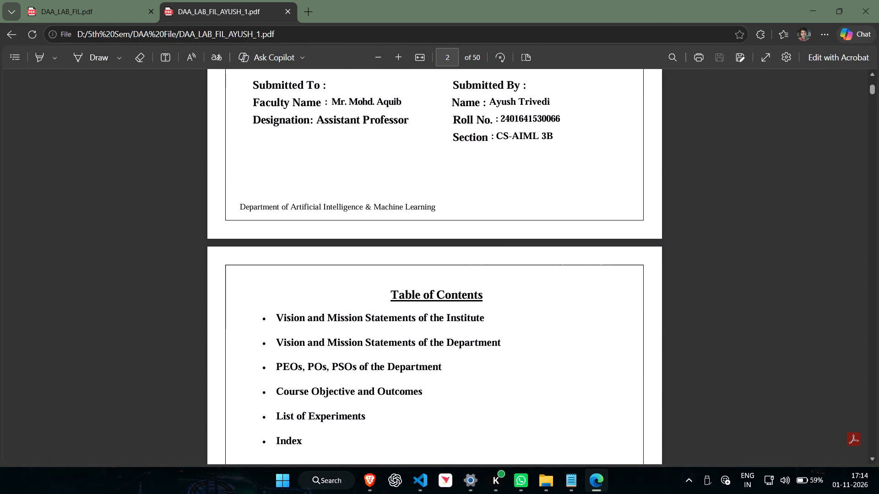
Review the PDF's layout and footers from the table of contents through the lab experiment pages up to page 24.
scroll(373, 229, down, 8)
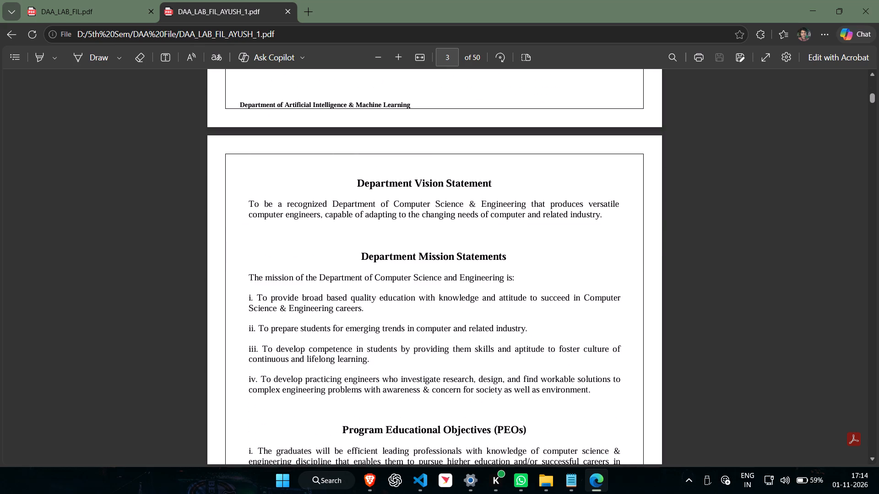
scroll(373, 229, down, 16)
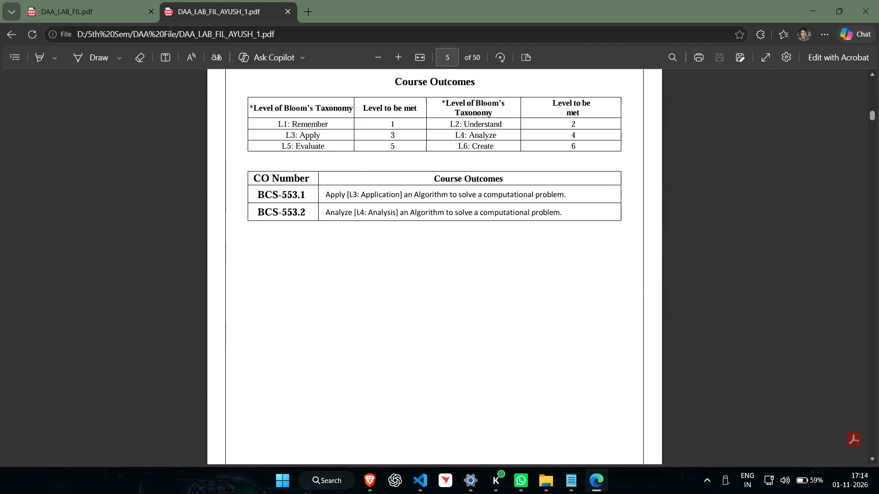
scroll(373, 229, down, 13)
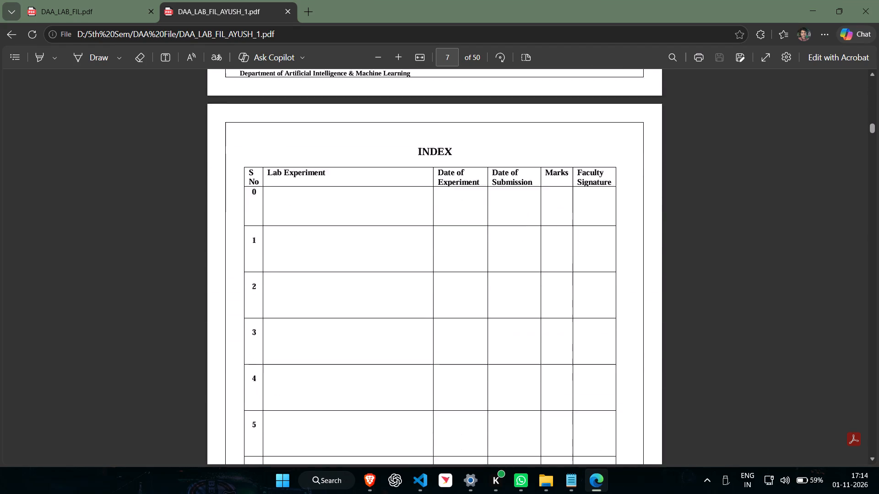
scroll(373, 229, down, 8)
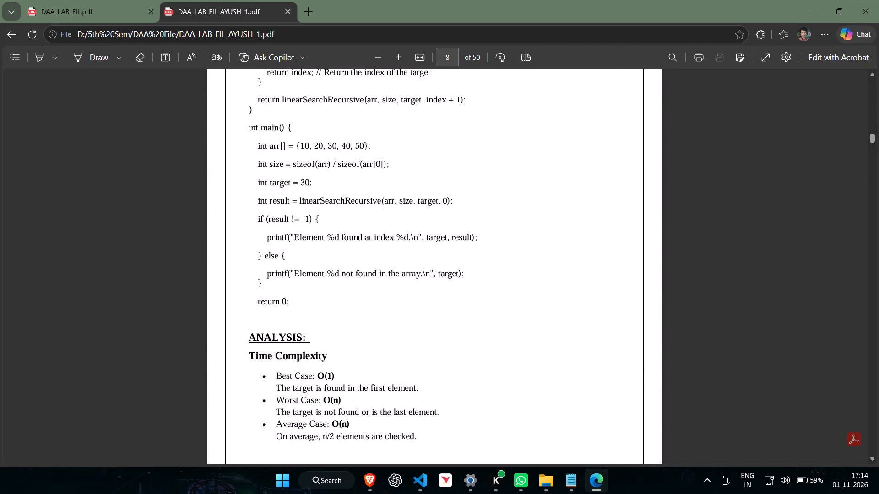
scroll(373, 229, down, 10)
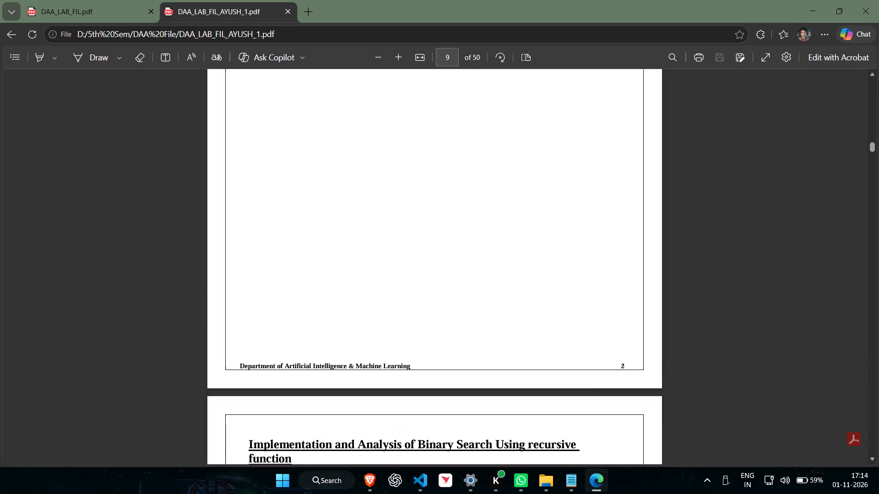
scroll(373, 229, down, 15)
scroll(375, 228, up, 3)
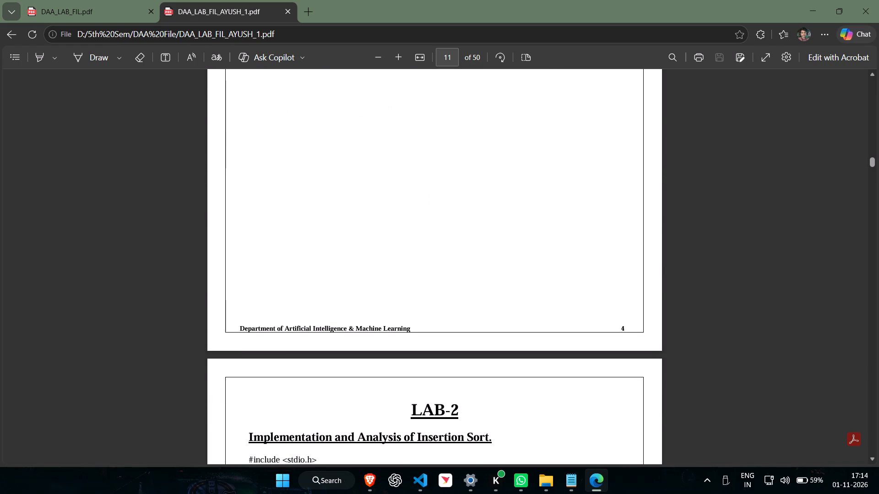
middle_click(790, 247)
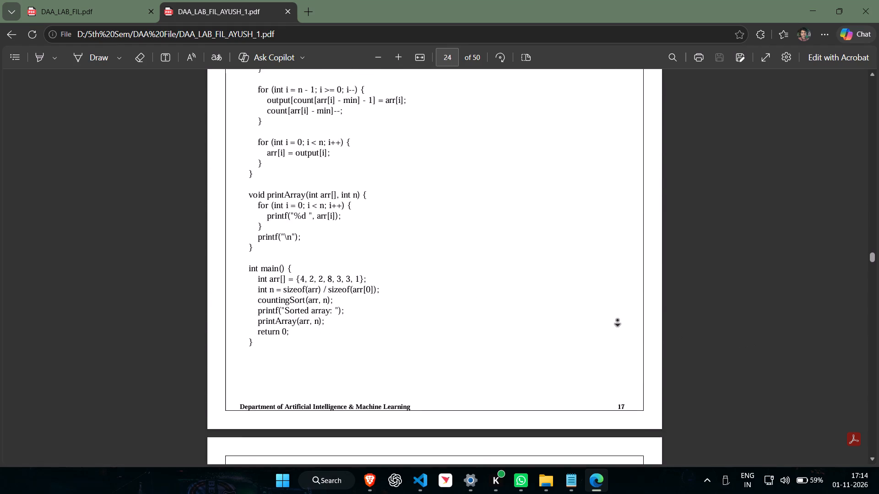
click(618, 320)
scroll(618, 320, up, 15)
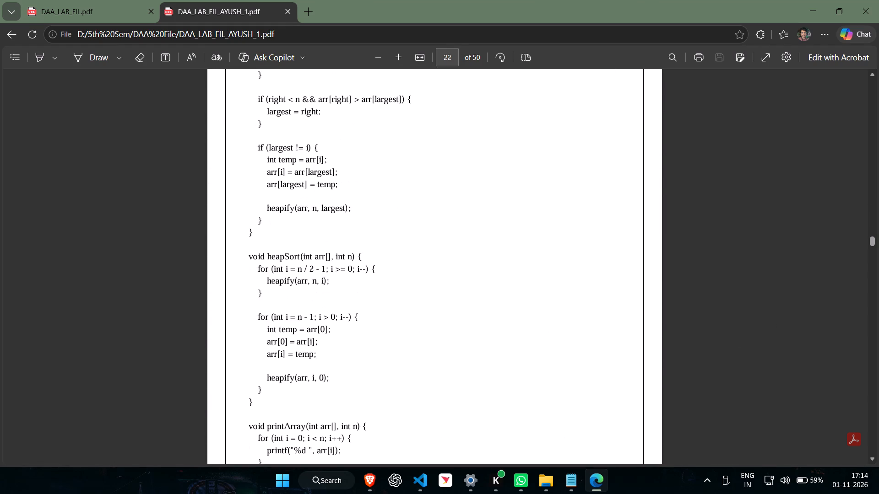
Close the DAA_LAB_FIL_AYUSH_1 and DAA_LAB_FIL PDFs in Edge.
key(ctrl+w)
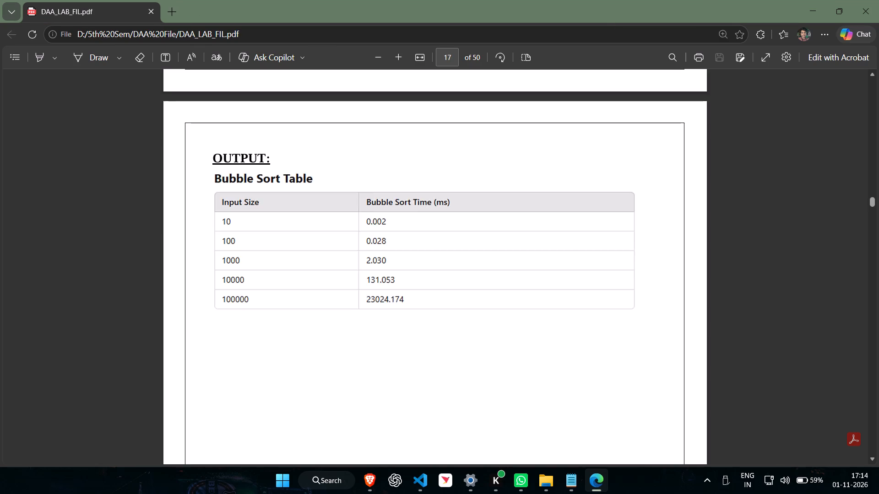
key(ctrl+w)
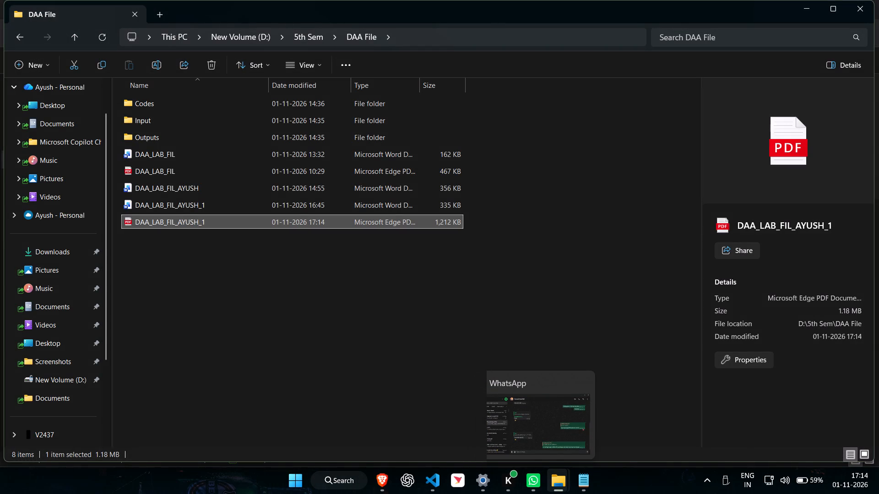
Open the DAA_LAB_FIL_AYUSH_1 Word document from the OneDrive Documents folder.
click(524, 438)
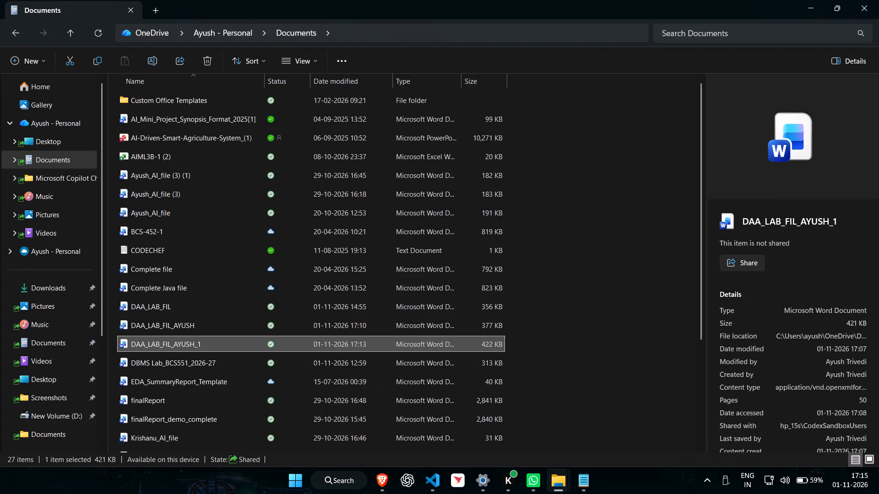
click(230, 340)
click(230, 340)
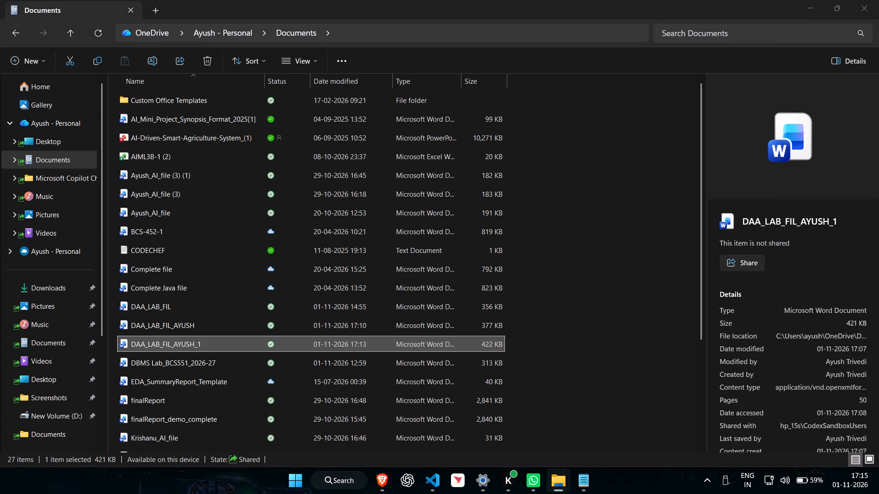
Change the LAB-1 heading above the recursive Linear Search program to Experiment-1.
scroll(440, 305, down, 4)
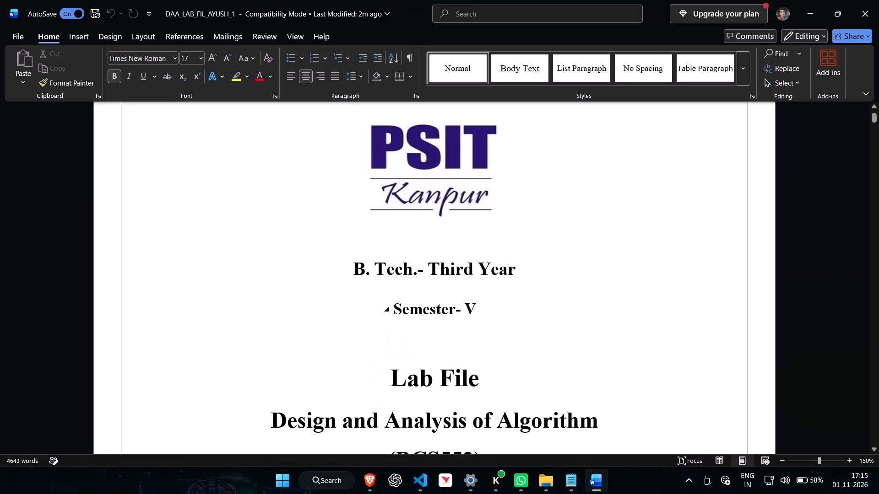
scroll(559, 170, down, 10)
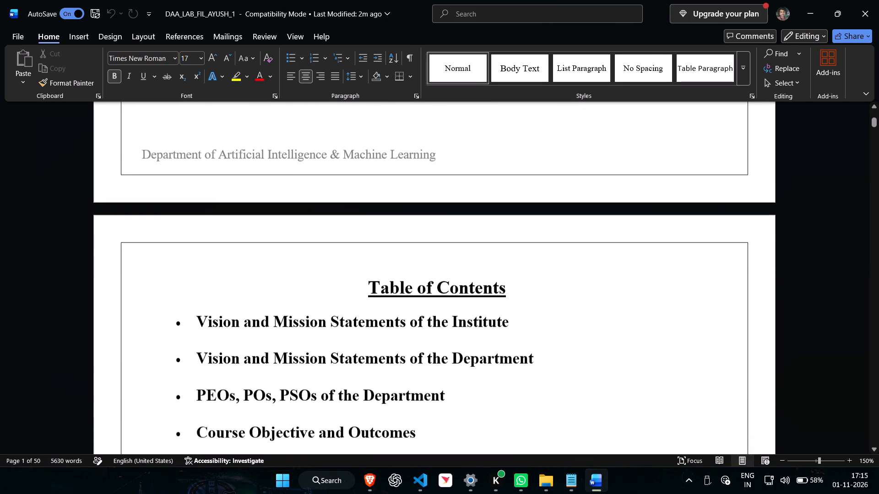
scroll(559, 170, down, 20)
scroll(559, 170, down, 7)
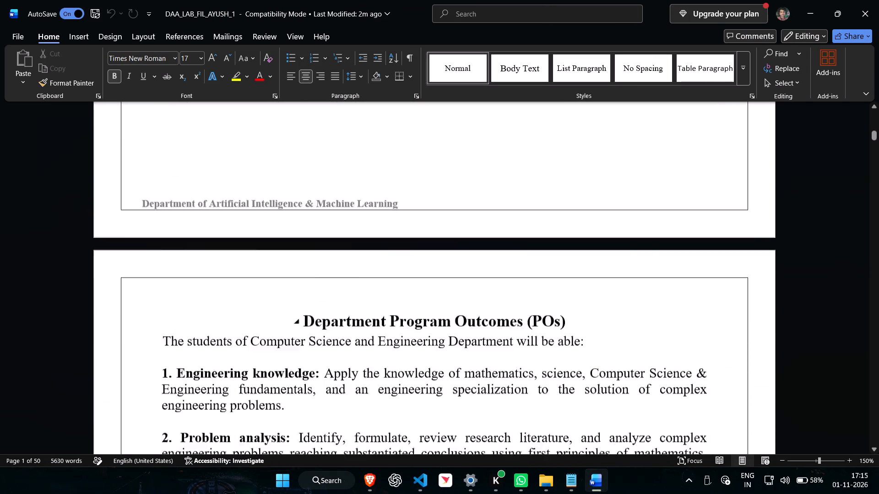
scroll(559, 170, down, 20)
scroll(559, 170, down, 7)
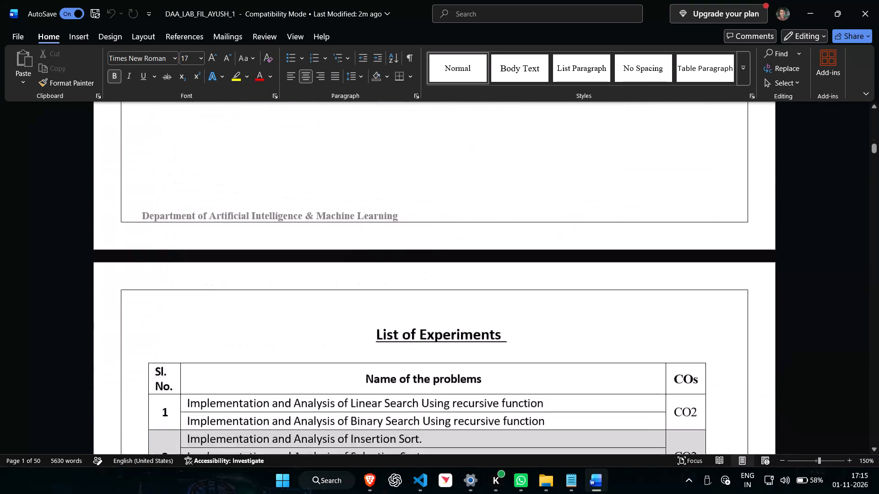
scroll(559, 170, down, 20)
scroll(559, 170, down, 7)
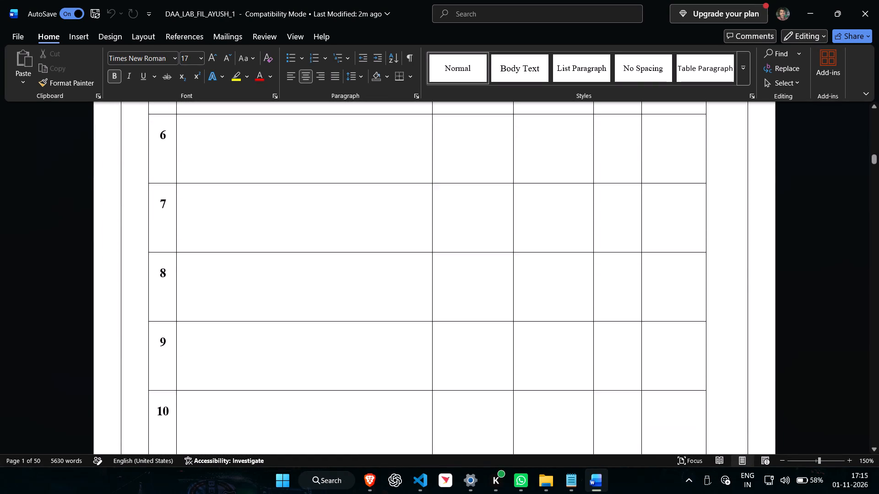
scroll(559, 170, down, 8)
scroll(559, 170, up, 4)
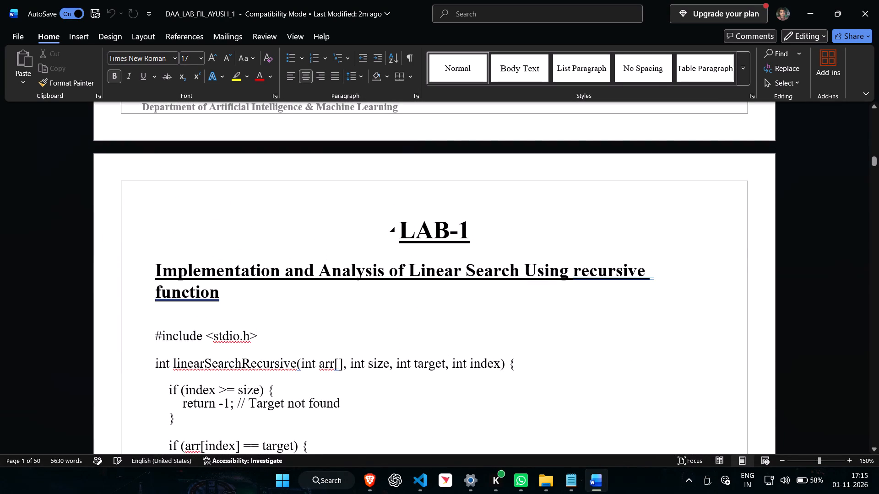
click(450, 235)
key(ctrl+BackSpace)
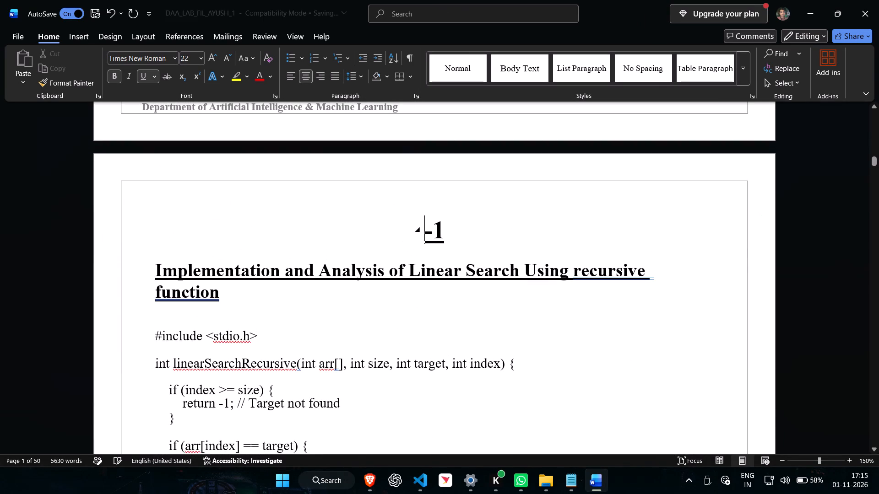
text(Experiment)
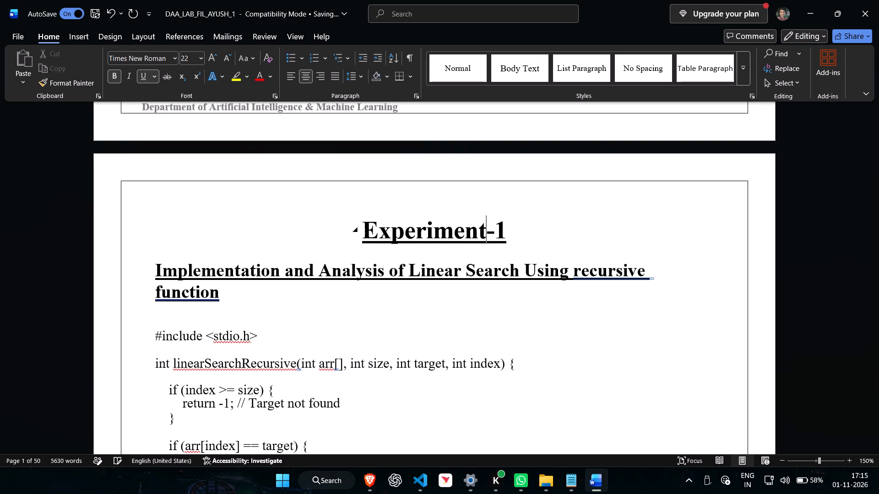
Copy the word Experiment from the first heading and use it to change the LAB-2 heading above Insertion Sort to Experiment-2.
key(ctrl+shift+Left)
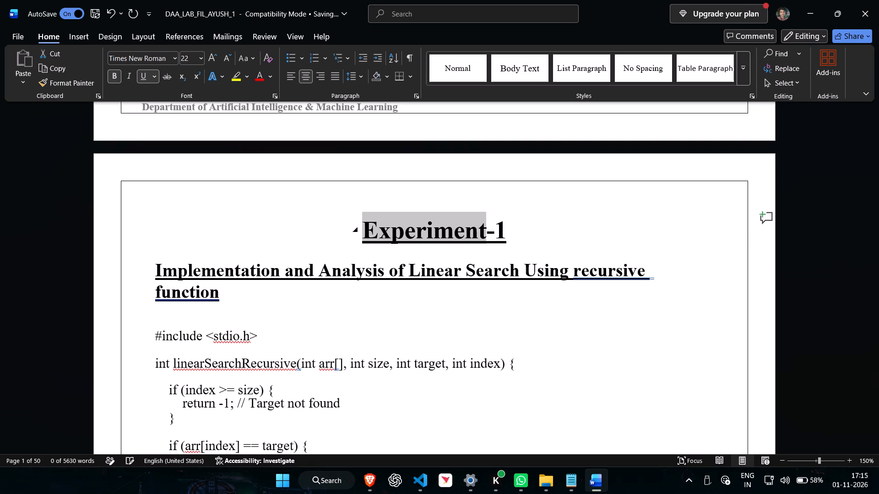
key(ctrl+c)
scroll(478, 235, down, 10)
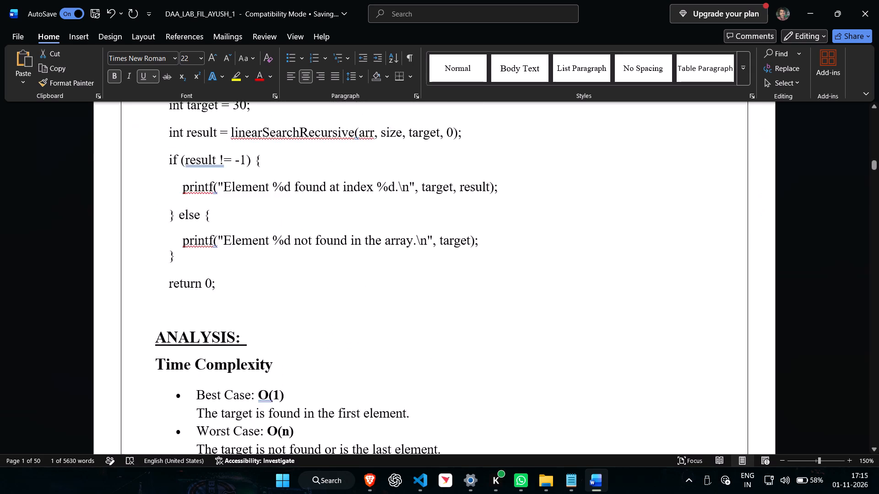
scroll(478, 239, down, 20)
scroll(478, 239, down, 9)
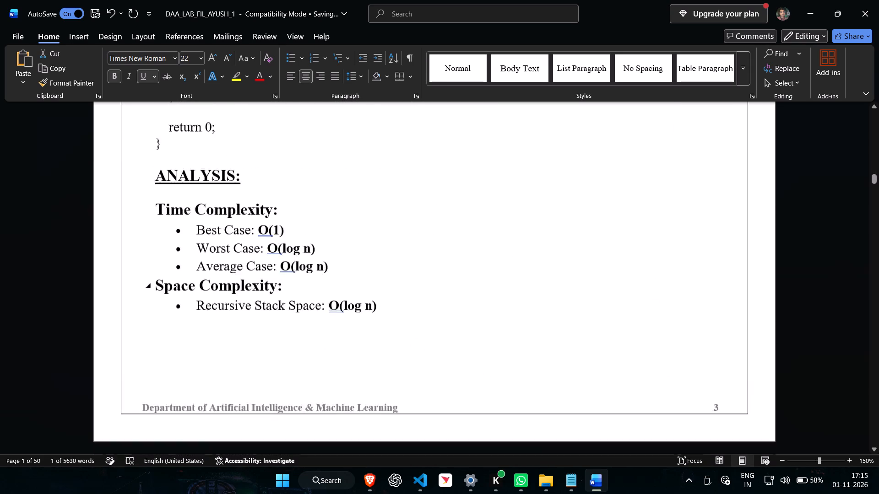
scroll(478, 239, down, 18)
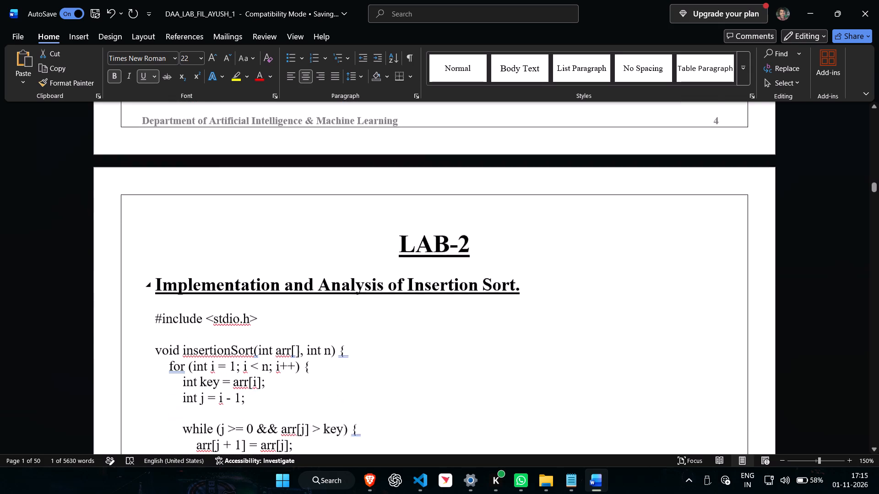
double_click(423, 223)
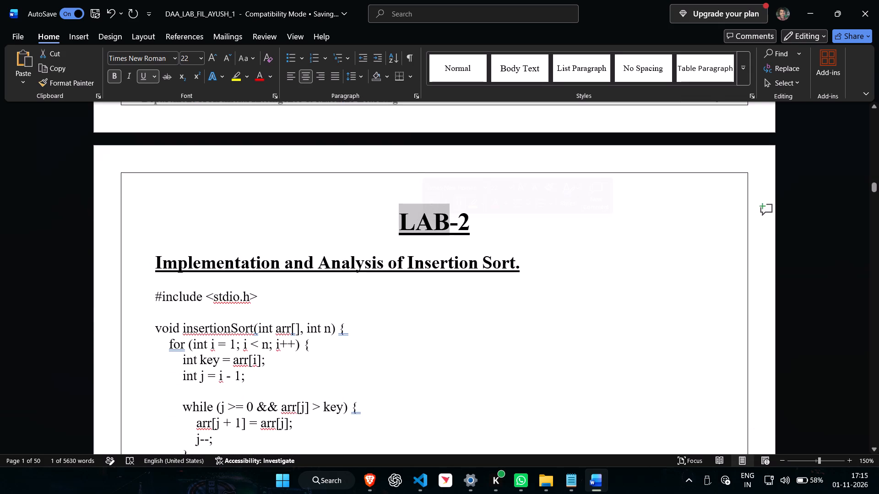
key(ctrl+v)
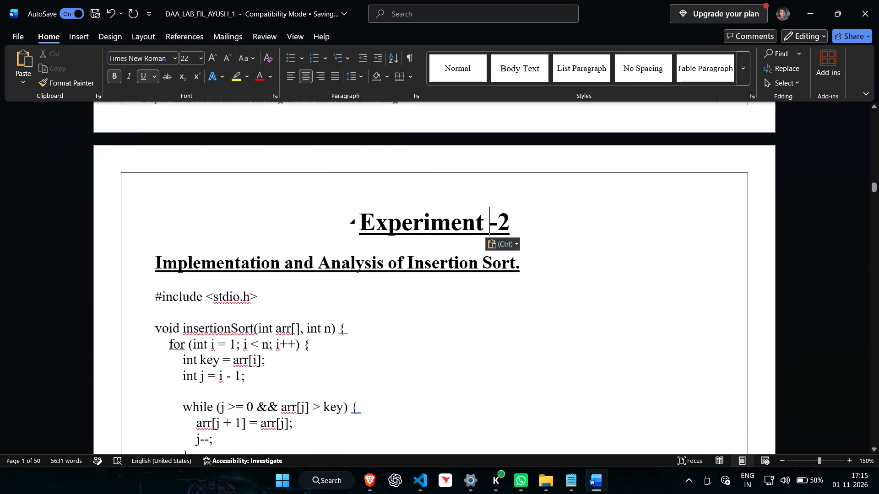
key(BackSpace)
Replace LAB with the copied word in the heading above Merge Sort so it reads Experiment-3, with no space before the hyphen.
scroll(615, 238, down, 19)
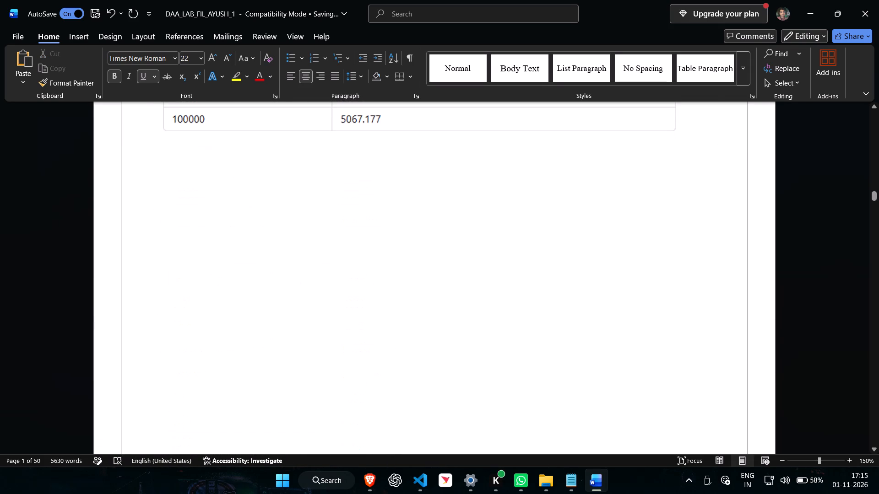
click(792, 274)
click(665, 277)
click(668, 372)
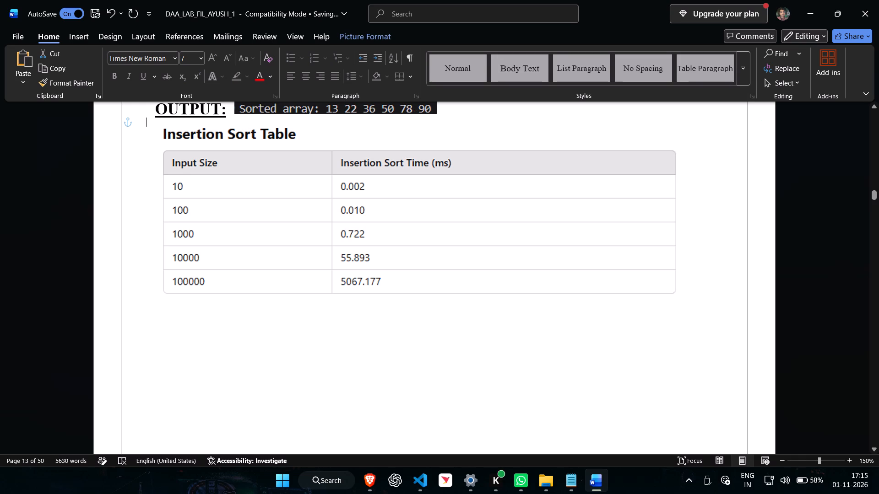
middle_click(669, 370)
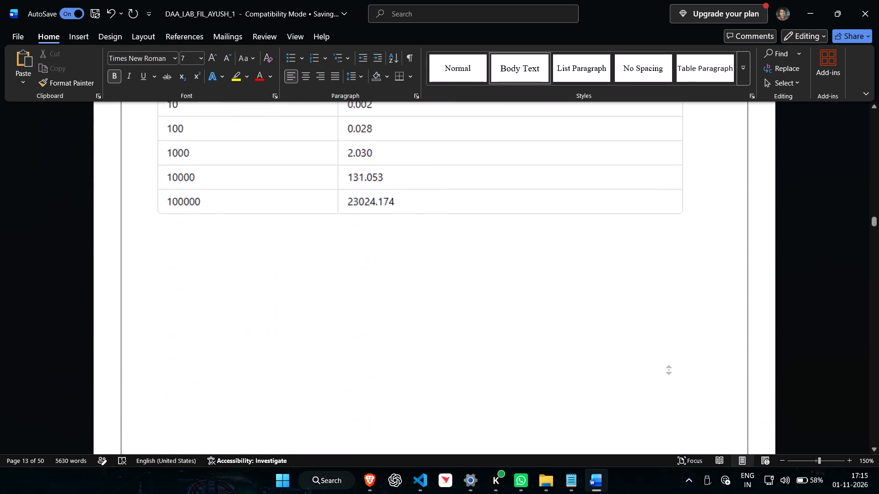
middle_click(666, 443)
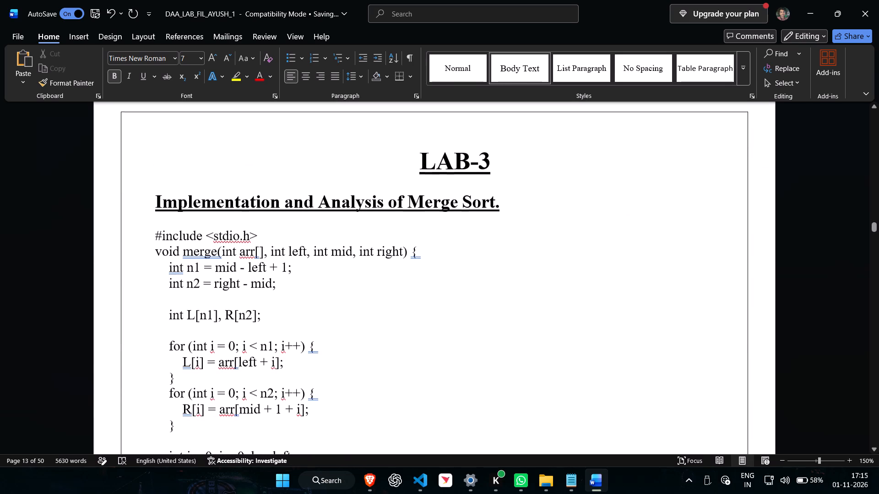
click(476, 163)
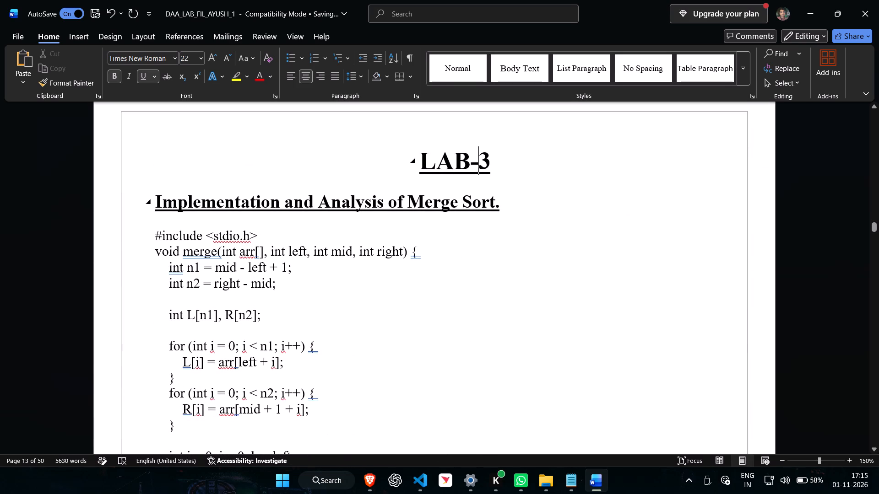
key(Left)
key(ctrl+BackSpace)
key(ctrl+v)
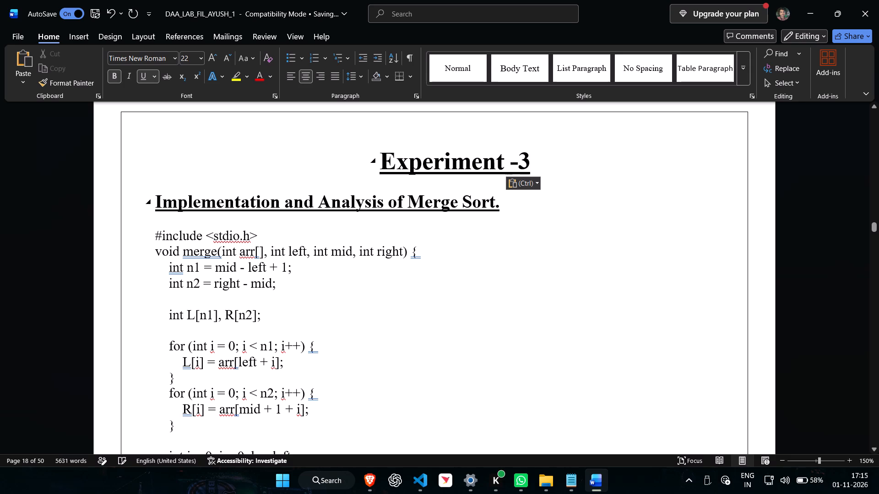
key(BackSpace)
Skim the pages after Experiment-3 through to the N-Queen problem for the remaining LAB headings.
middle_click(568, 240)
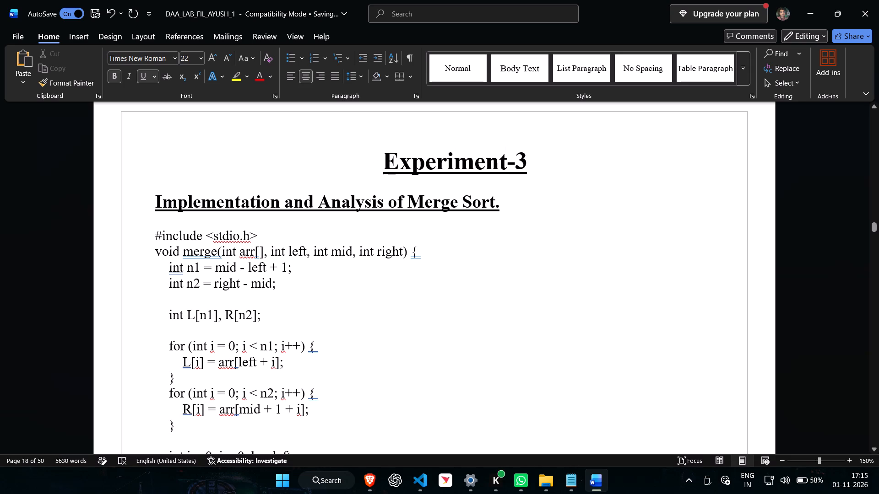
scroll(568, 240, up, 1)
middle_click(620, 328)
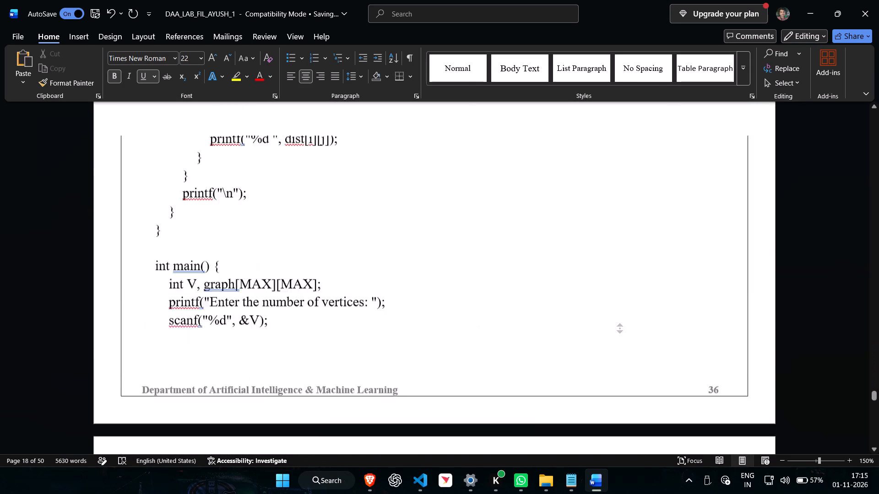
scroll(614, 310, up, 1)
scroll(614, 310, up, 20)
scroll(614, 310, up, 13)
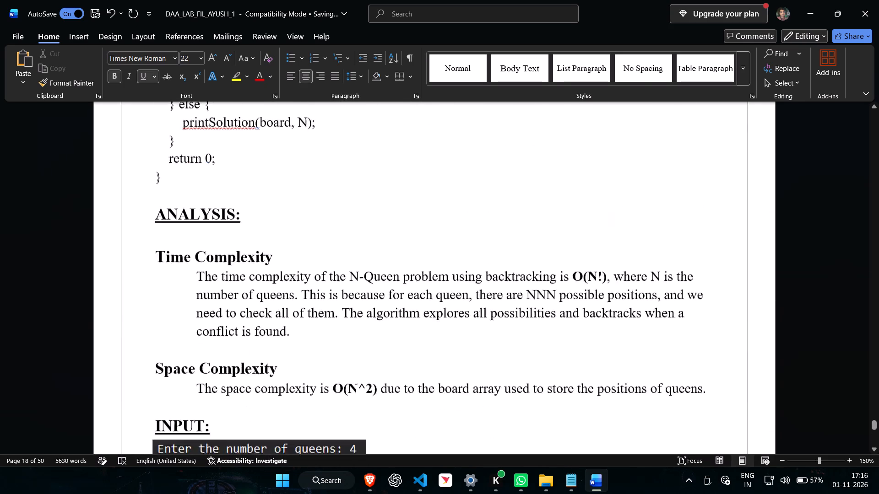
scroll(621, 295, up, 5)
Show the document as a multi-page overview at 40% zoom and check the experiment headings and layout across its pages.
ctrl+scroll(623, 294, down, 11)
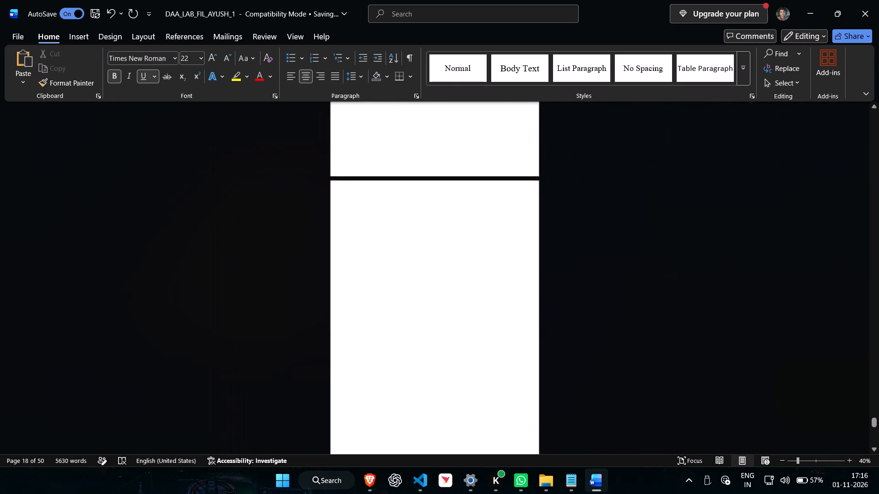
ctrl+scroll(623, 293, down, 4)
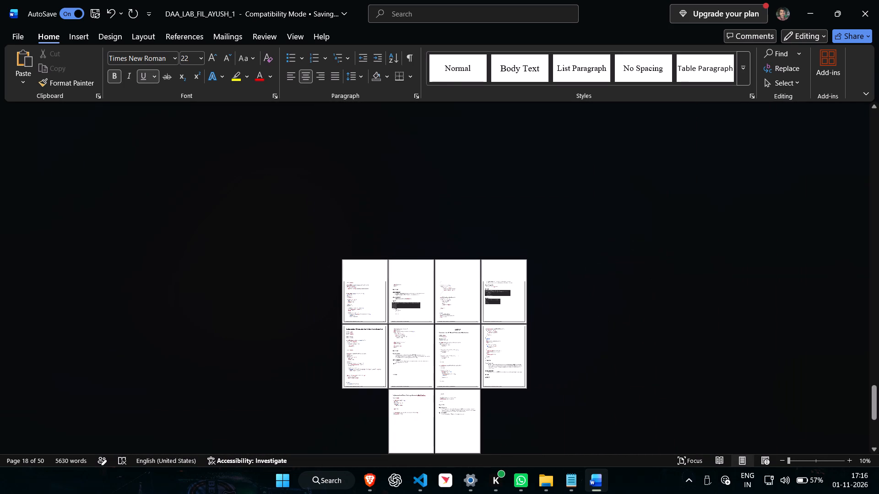
click(638, 301)
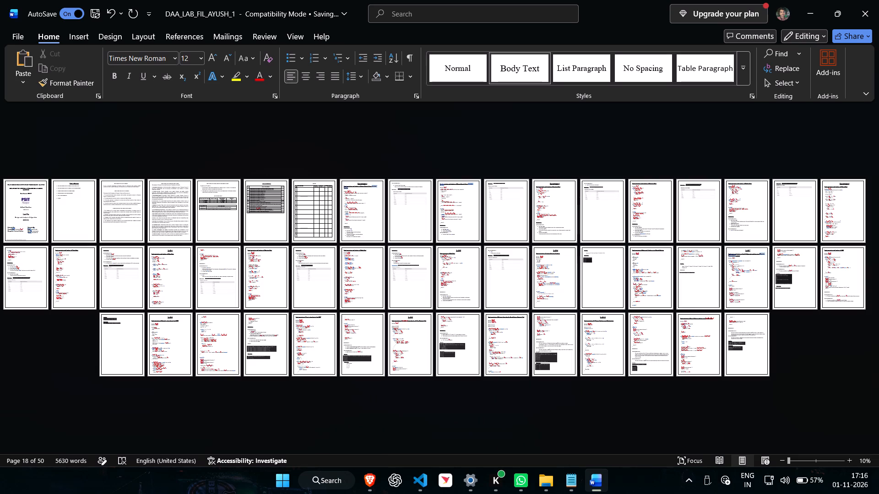
ctrl+scroll(575, 297, up, 2)
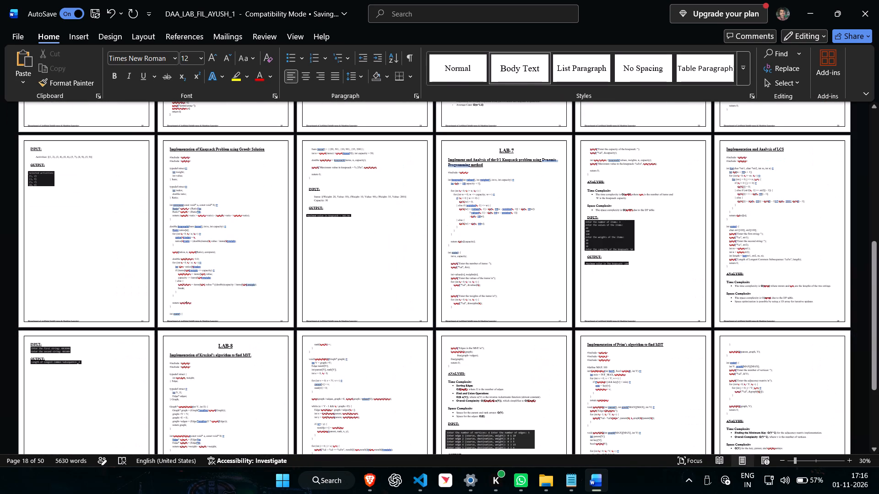
ctrl+scroll(586, 287, up, 1)
scroll(586, 287, up, 11)
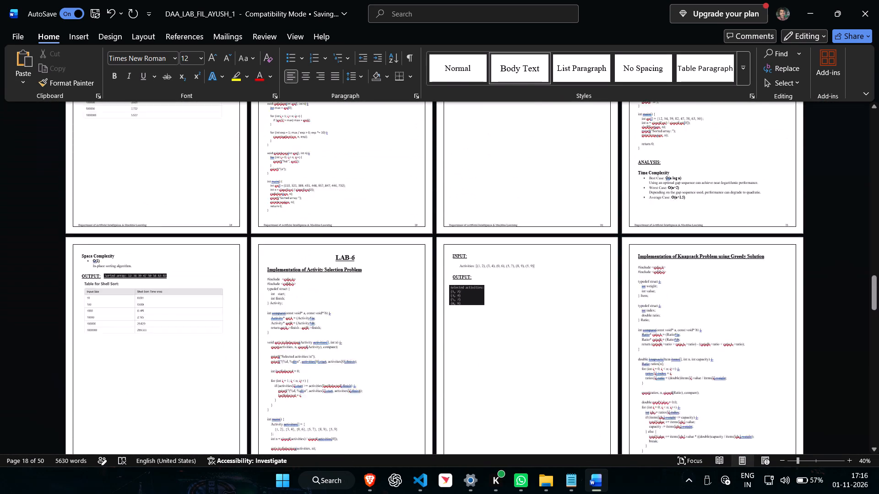
scroll(586, 287, up, 20)
scroll(586, 287, up, 20)
scroll(586, 287, up, 5)
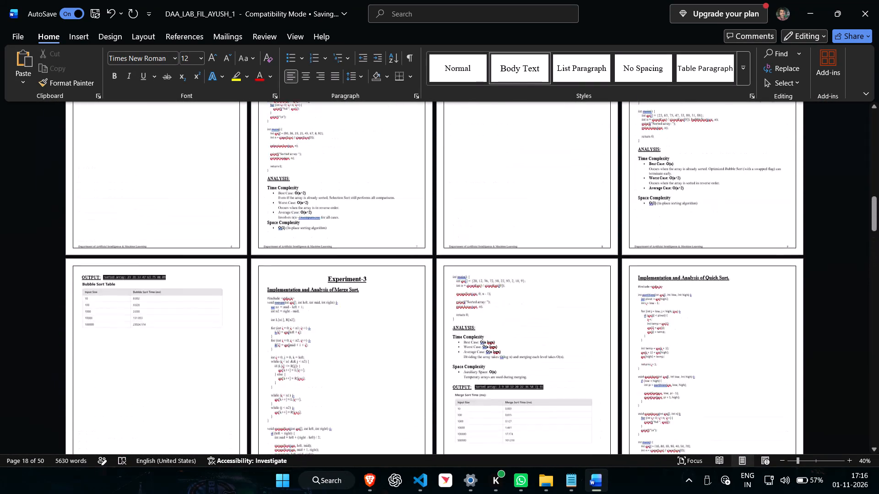
scroll(588, 287, up, 20)
scroll(588, 287, up, 20)
scroll(588, 287, up, 5)
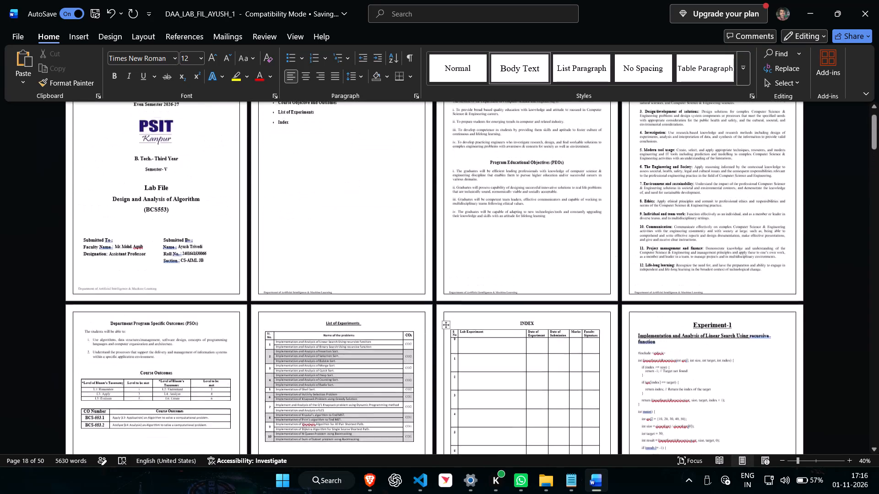
scroll(588, 287, up, 13)
scroll(627, 257, down, 3)
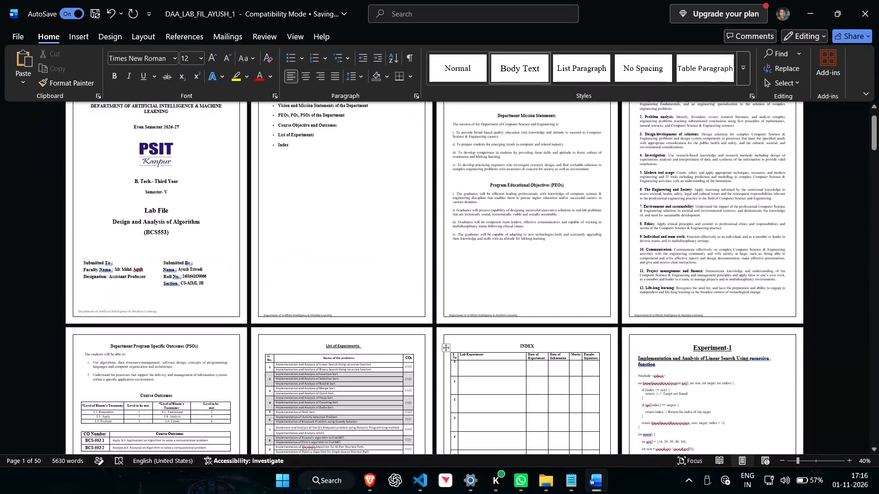
scroll(628, 259, down, 16)
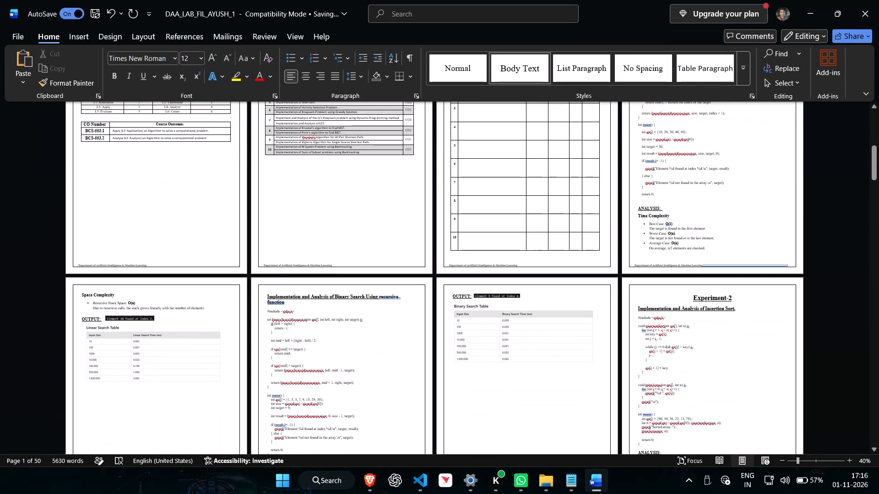